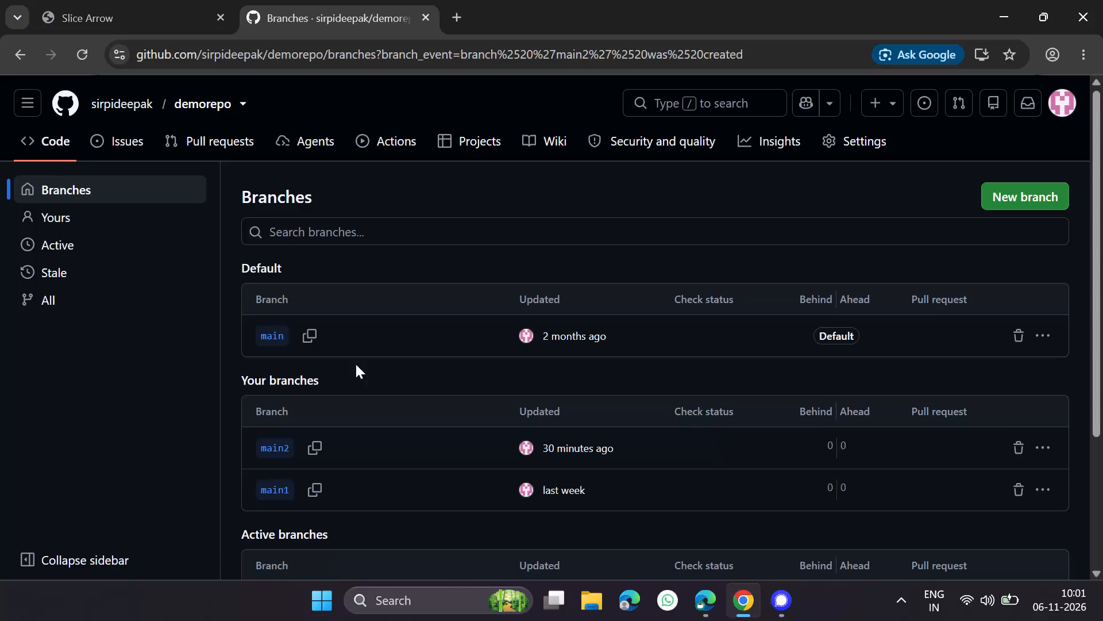
Close the Chrome window showing the demorepo branches page.
left_click(1102, 0)
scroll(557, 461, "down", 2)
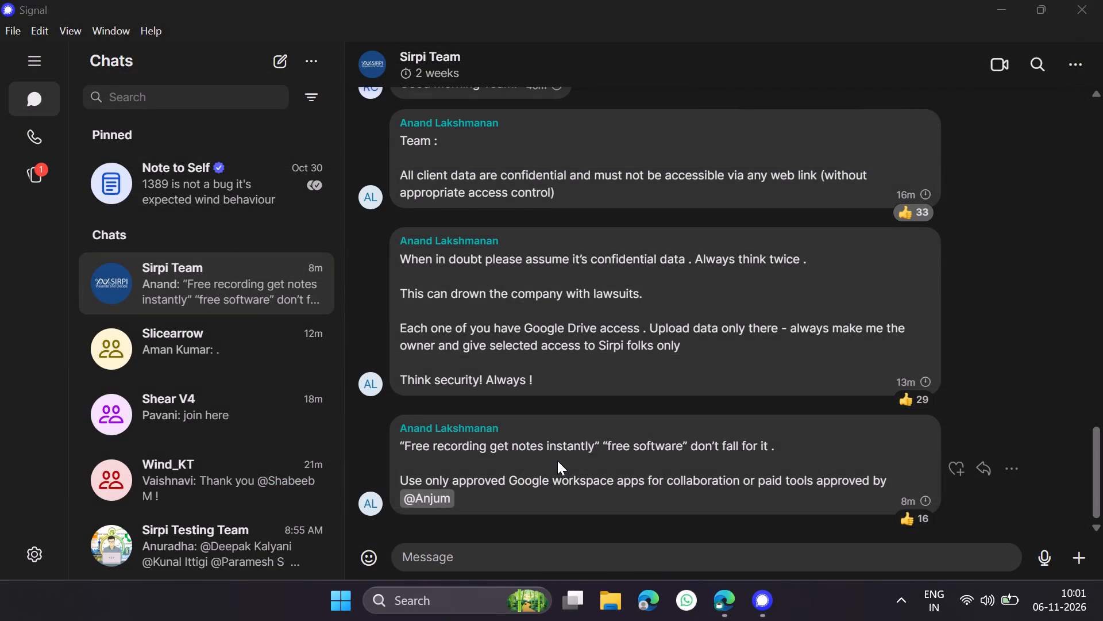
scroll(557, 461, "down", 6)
Switch to Microsoft Edge and open a new browser tab alongside the Zoho Sprints and Slice Arrow pages.
left_click(716, 601)
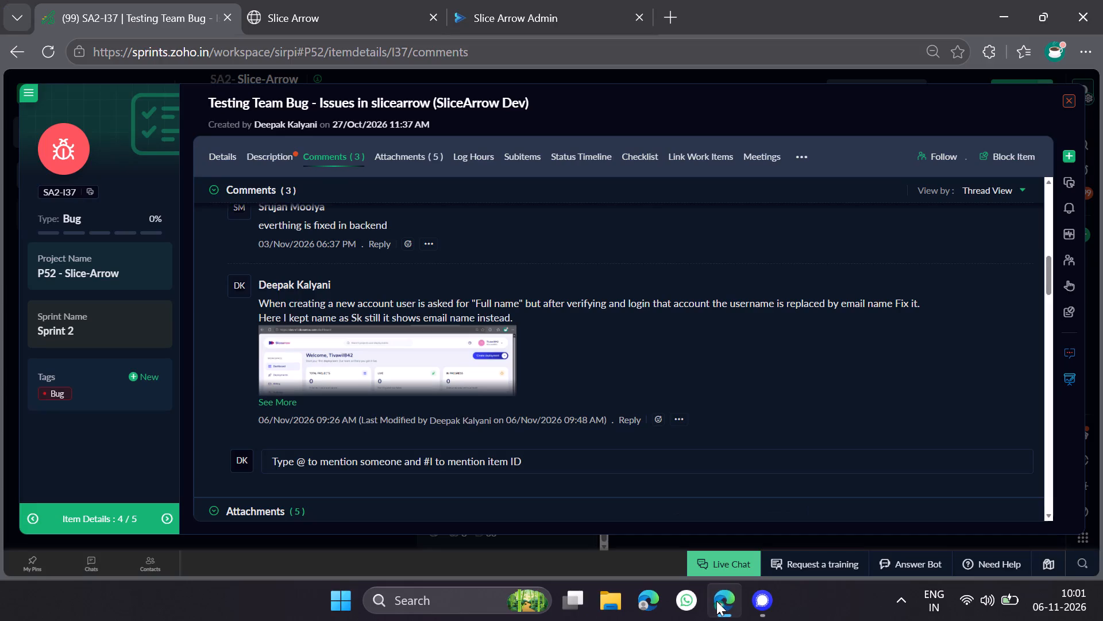
left_click(411, 14)
left_click(510, 0)
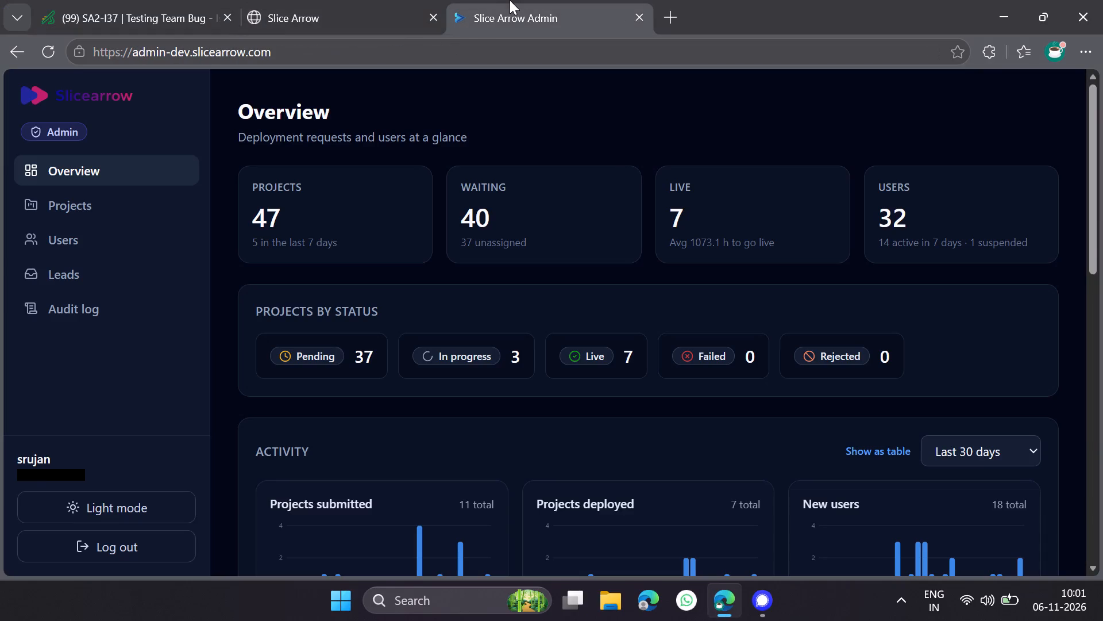
left_click(675, 16)
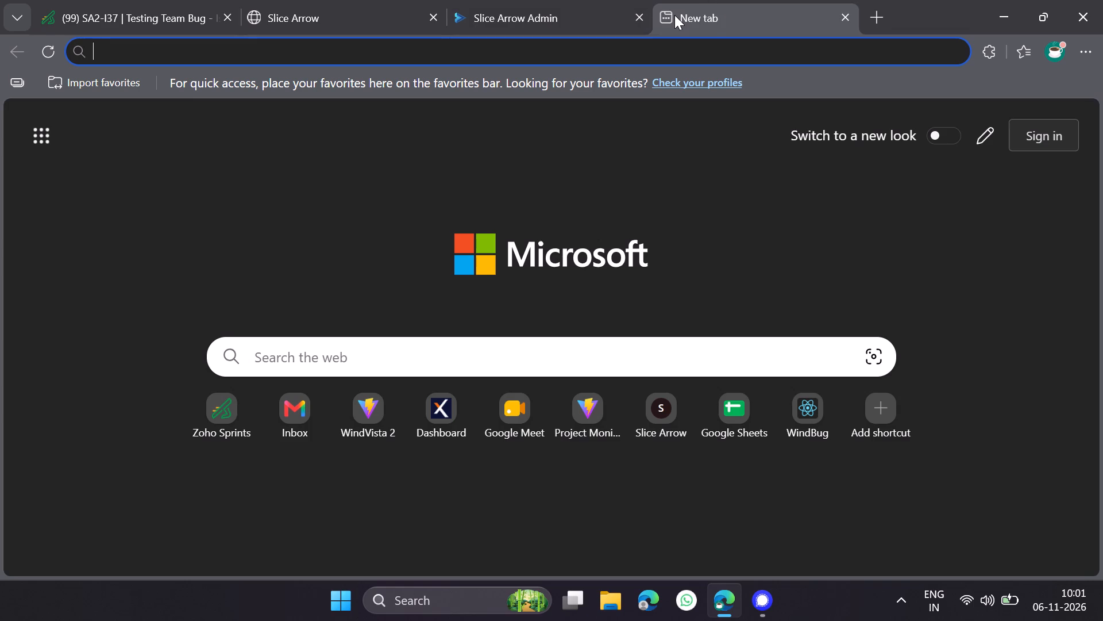
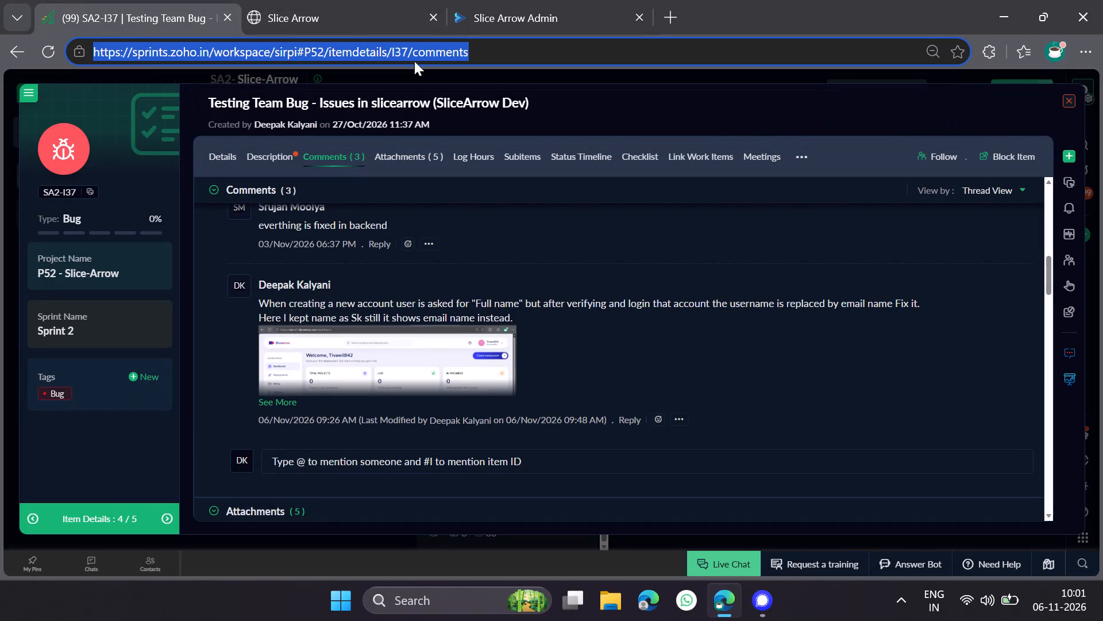
Leave the SA2-I37 bug item for the Zoho Sprints All Projects page and open the Windvista V2 project.
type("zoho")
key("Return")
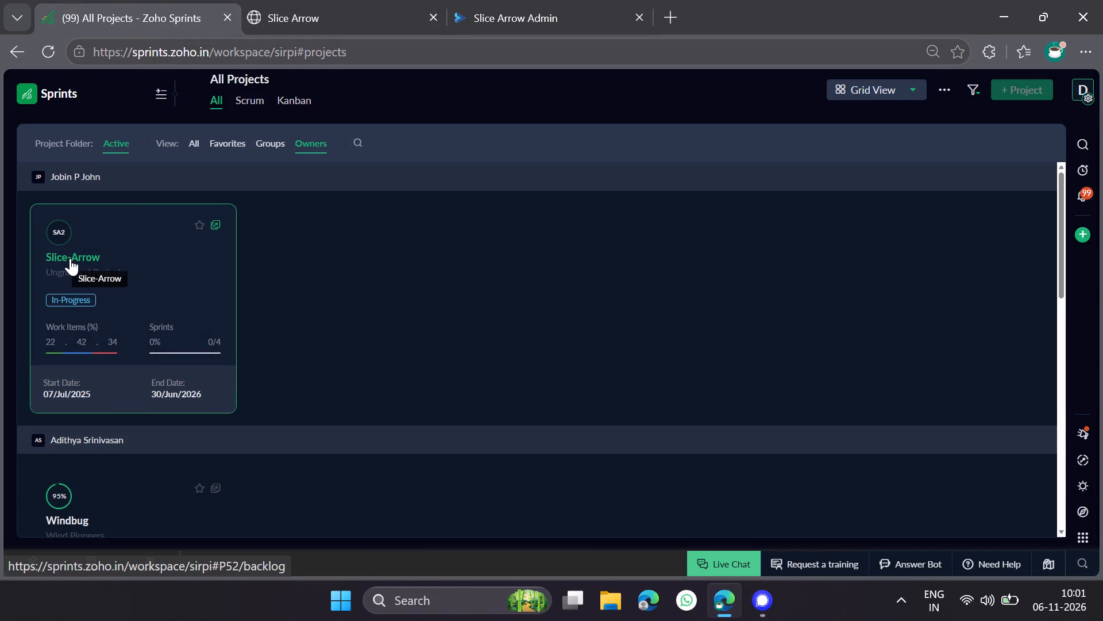
scroll(65, 359, "down", 4)
left_click(71, 441)
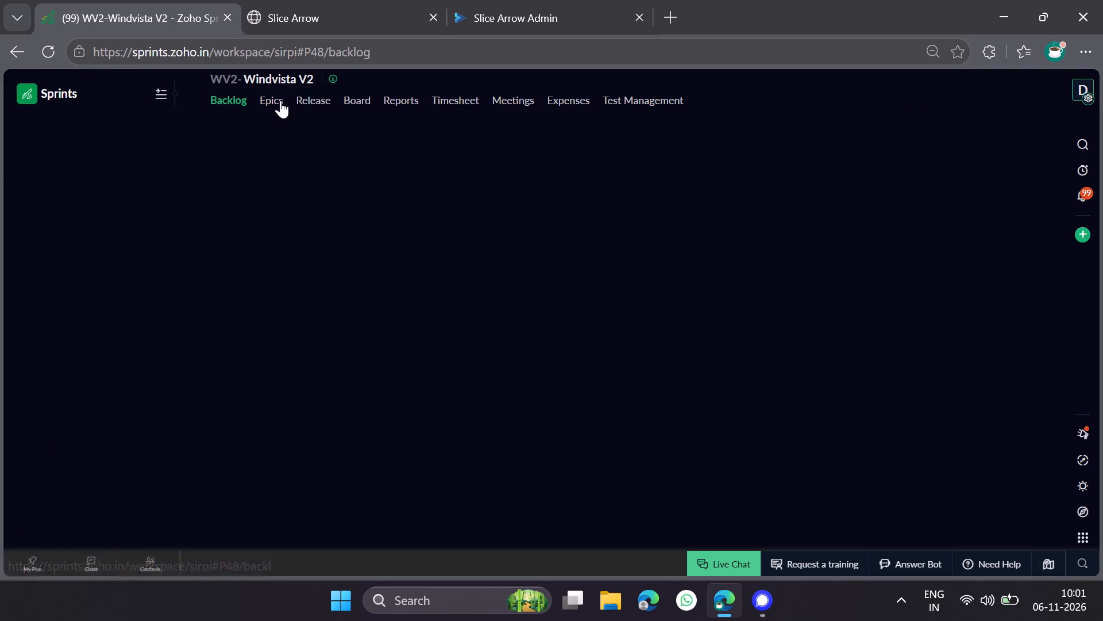
Open the Windvista V2 sprint board and filter it to items assigned to Me.
left_click(347, 98)
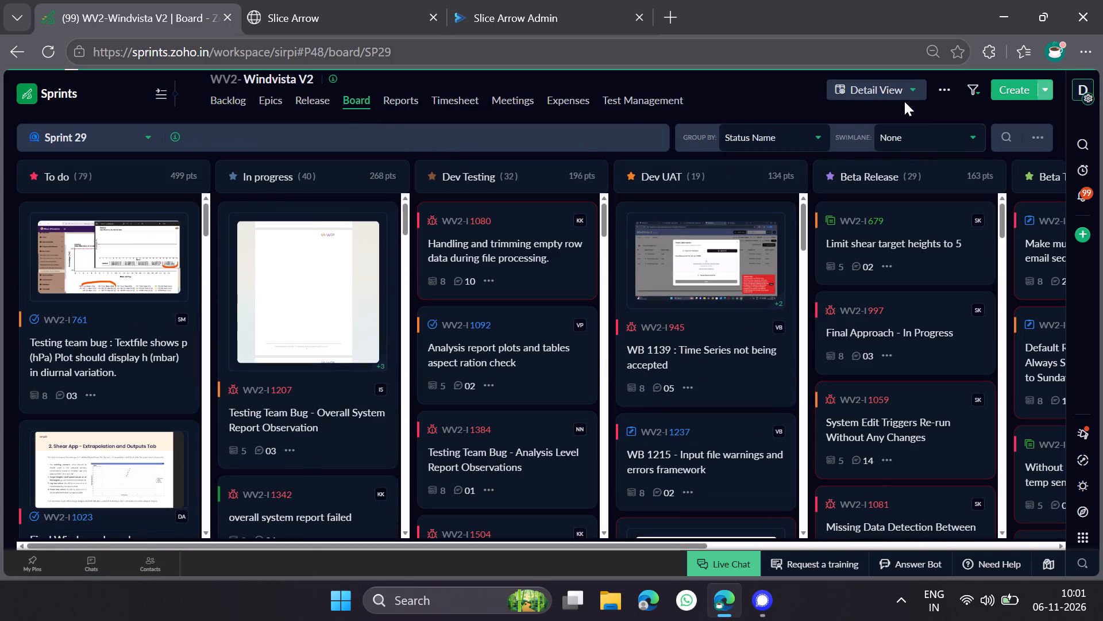
left_click(969, 88)
left_click(866, 147)
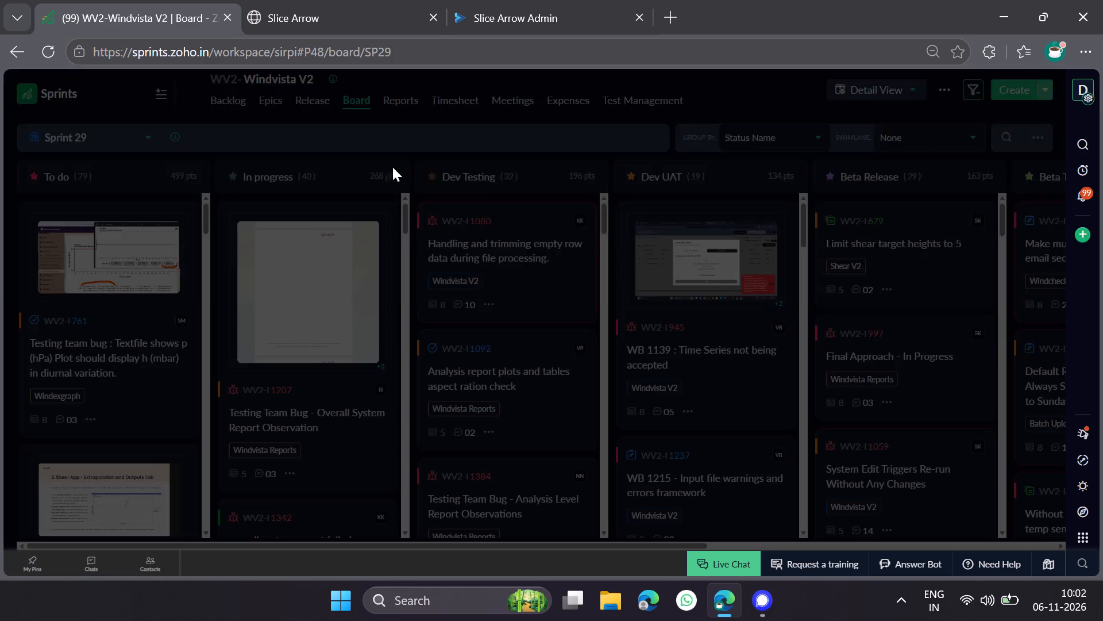
left_click(44, 130)
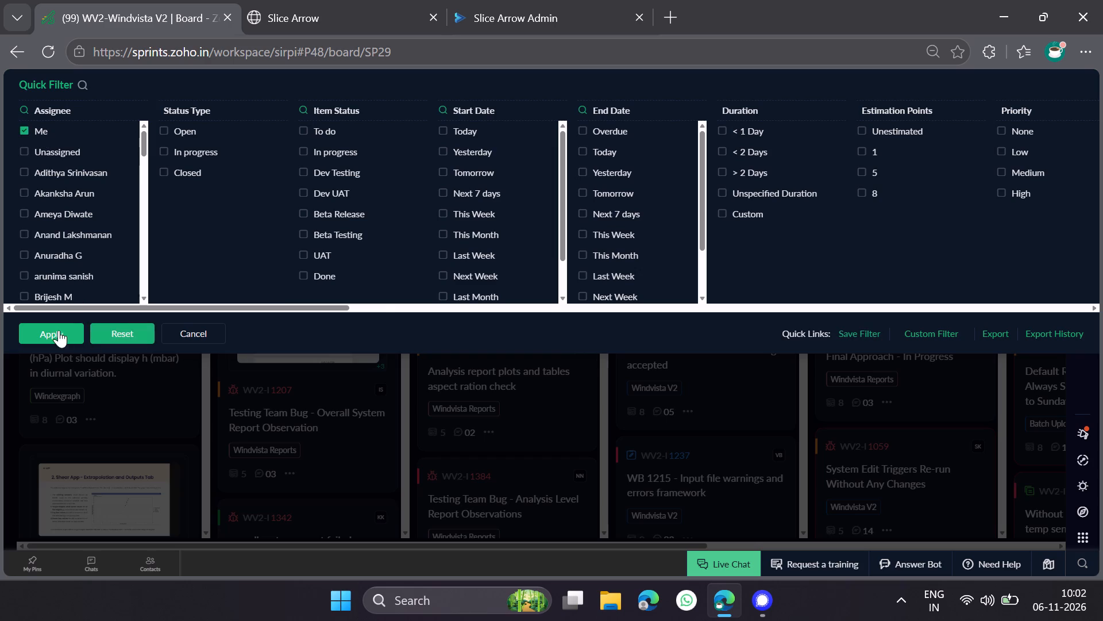
left_click(51, 325)
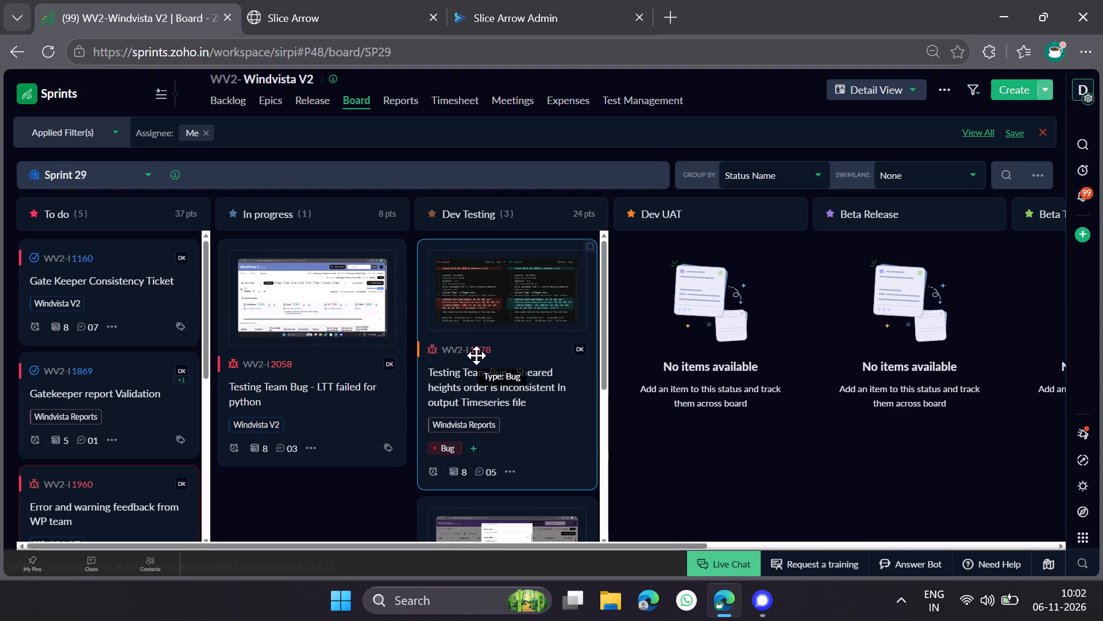
Open the in-progress bug "Testing Team Bug - LTT failed for python" (WV2-I2058) and review its comments and attached screenshots.
scroll(477, 363, "down", 6)
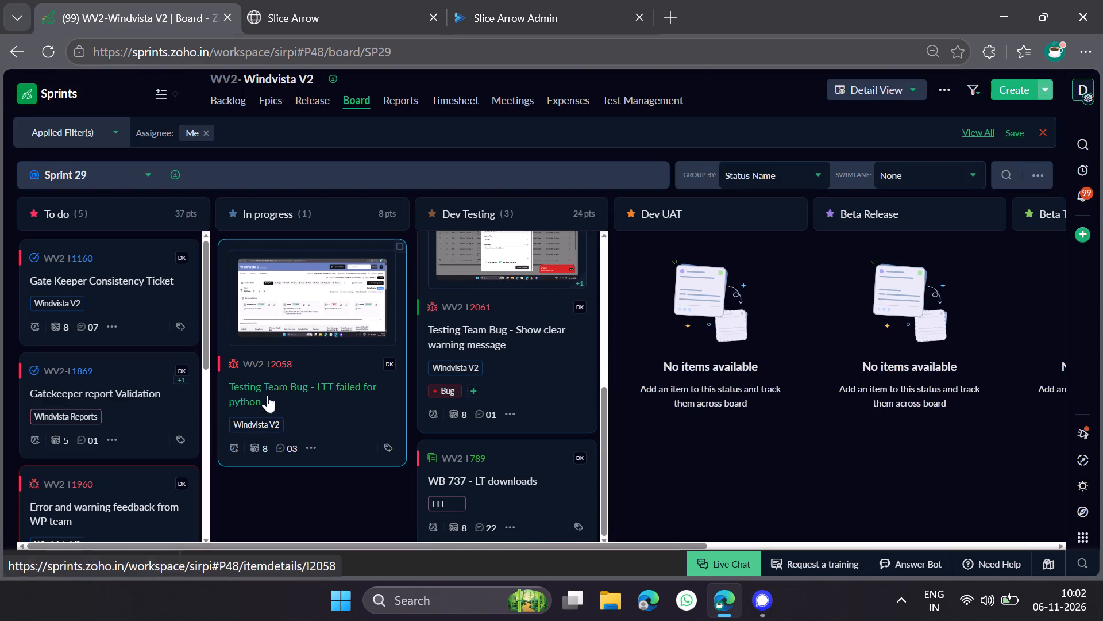
left_click(287, 379)
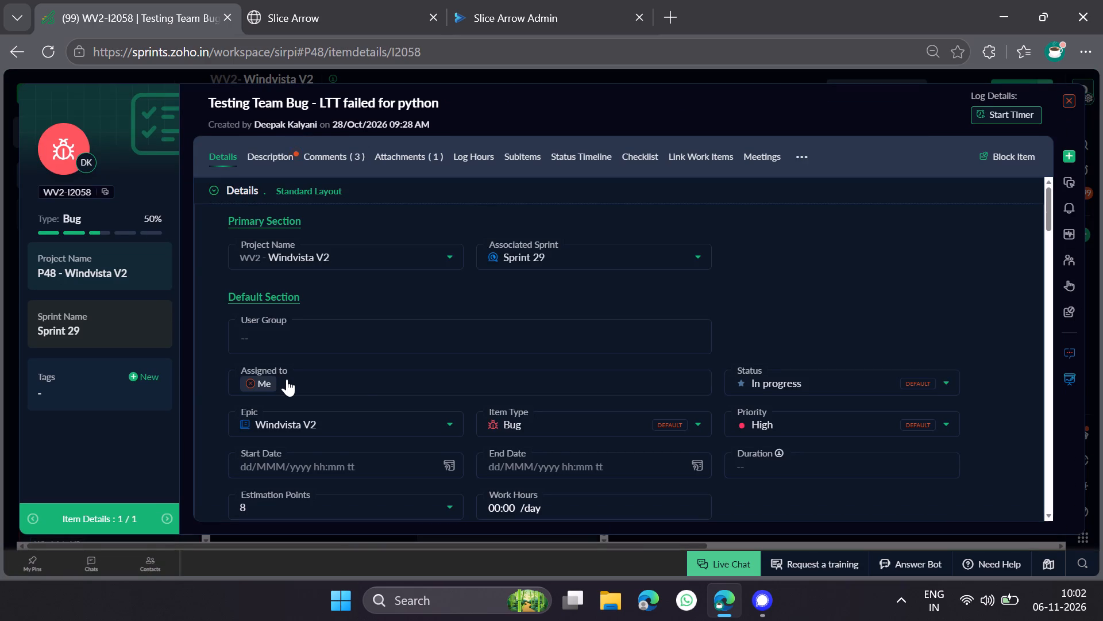
scroll(356, 387, "down", 8)
scroll(353, 388, "up", 2)
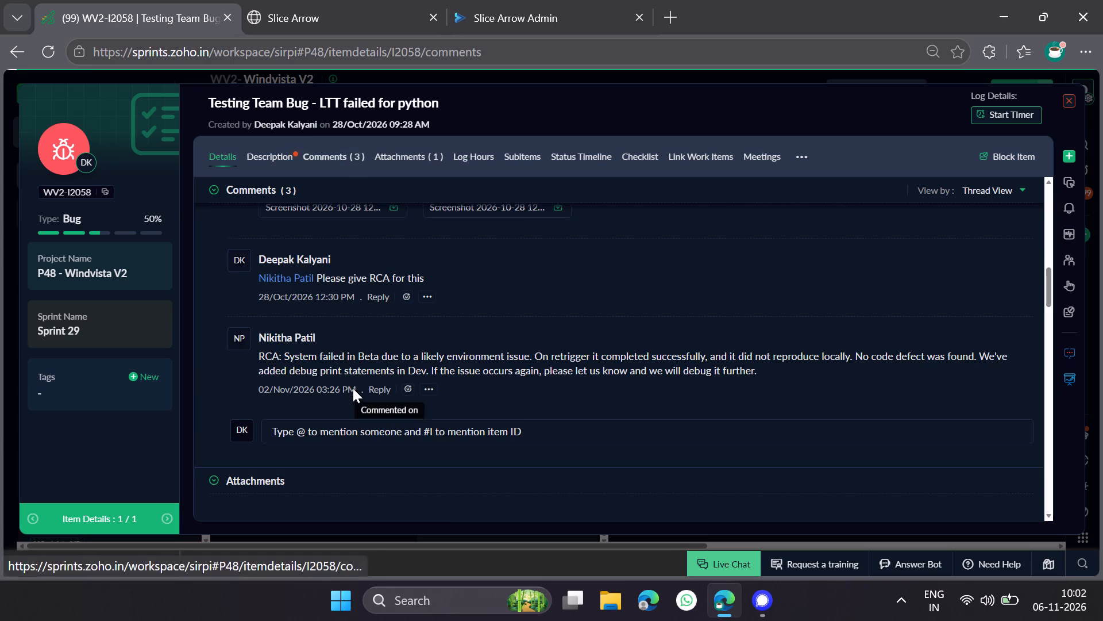
scroll(353, 388, "down", 3)
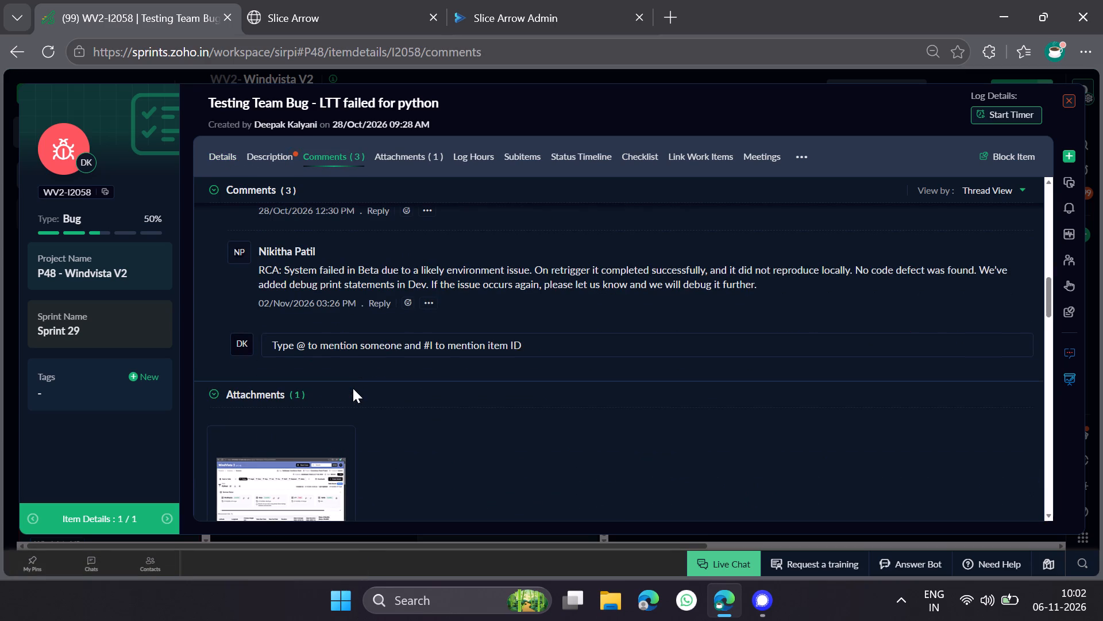
left_click(390, 336)
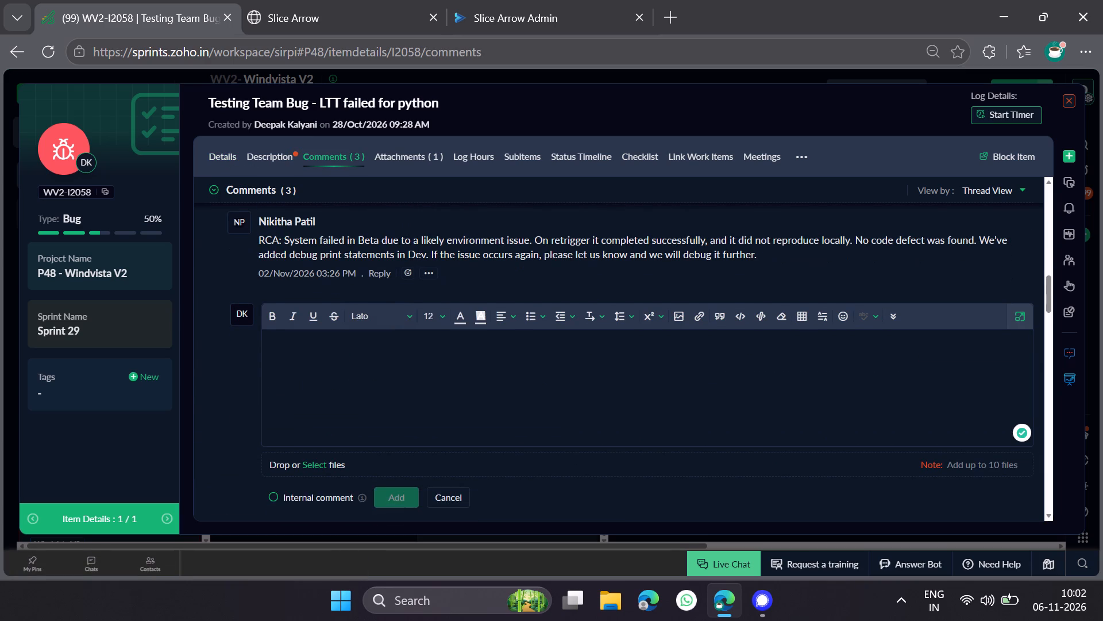
scroll(542, 289, "up", 1)
left_click(542, 289)
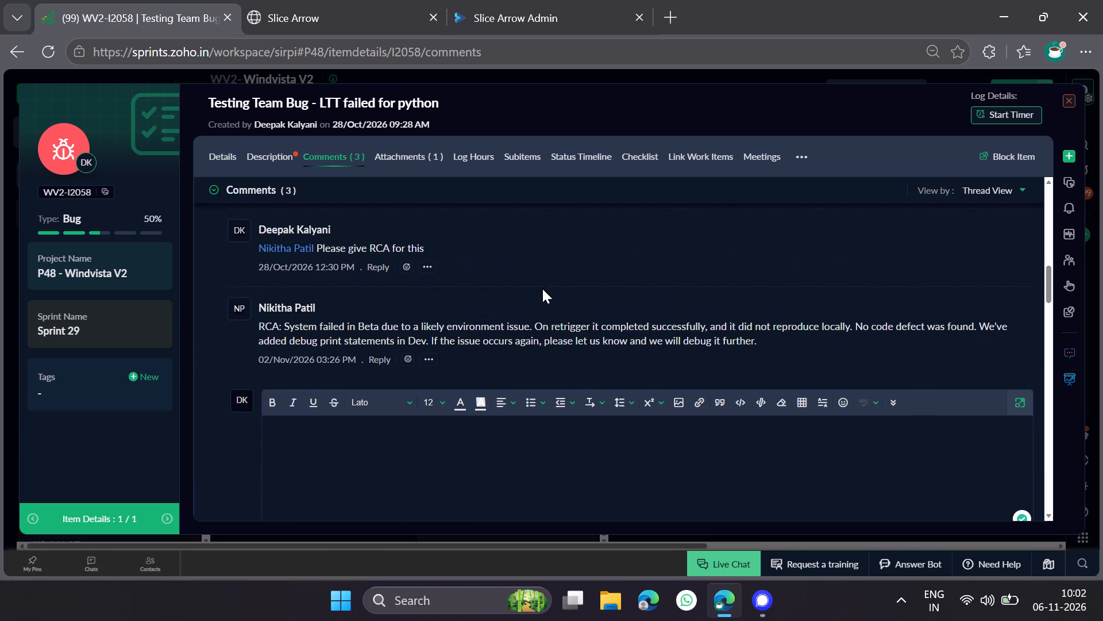
scroll(512, 319, "up", 6)
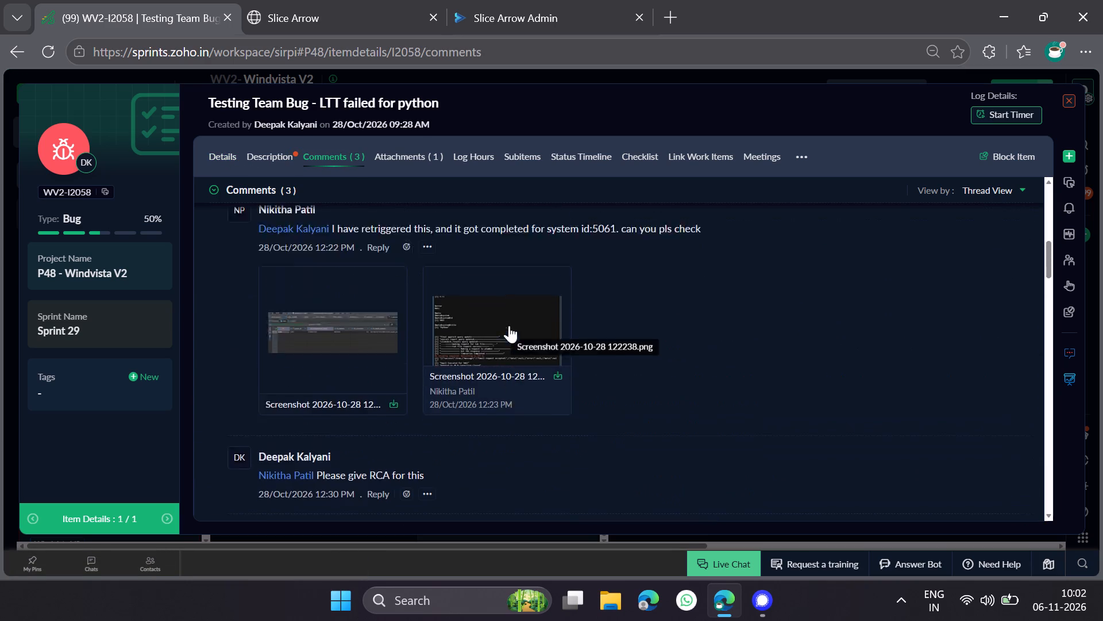
scroll(509, 325, "up", 7)
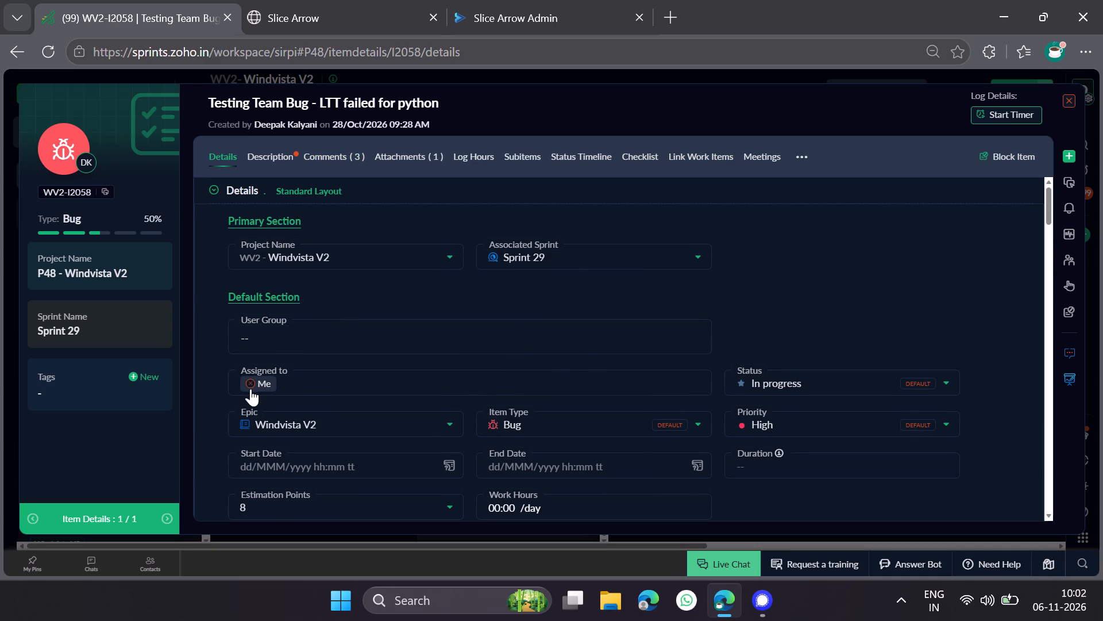
Remove yourself as assignee of bug WV2-I2058, set its status to Done, save the update and close the item.
left_click(250, 388)
left_click(834, 378)
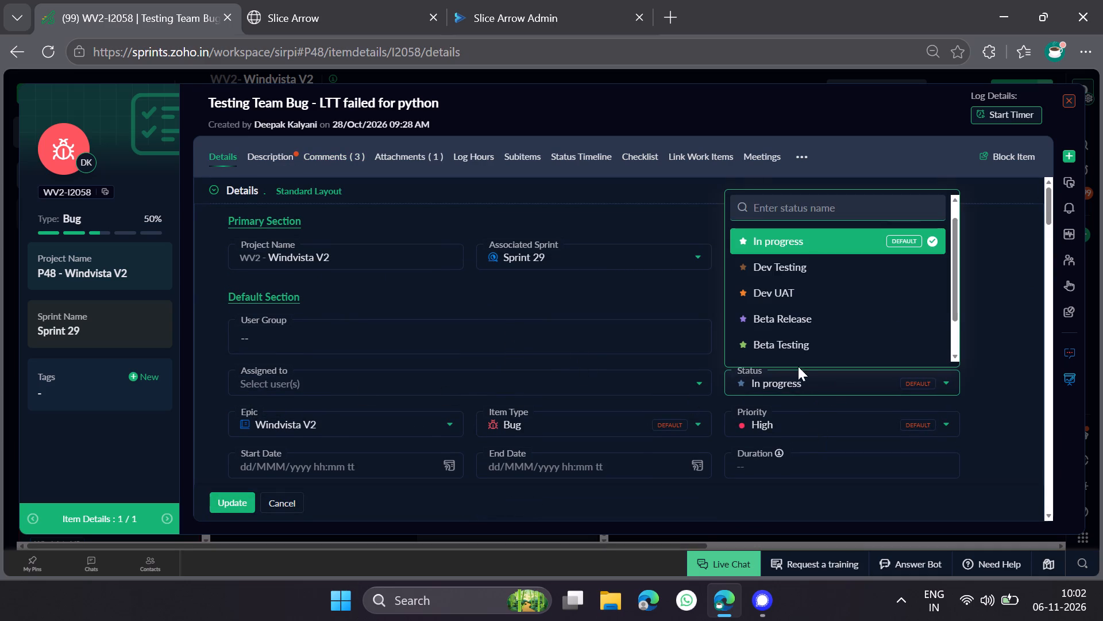
scroll(815, 331, "down", 6)
left_click(769, 347)
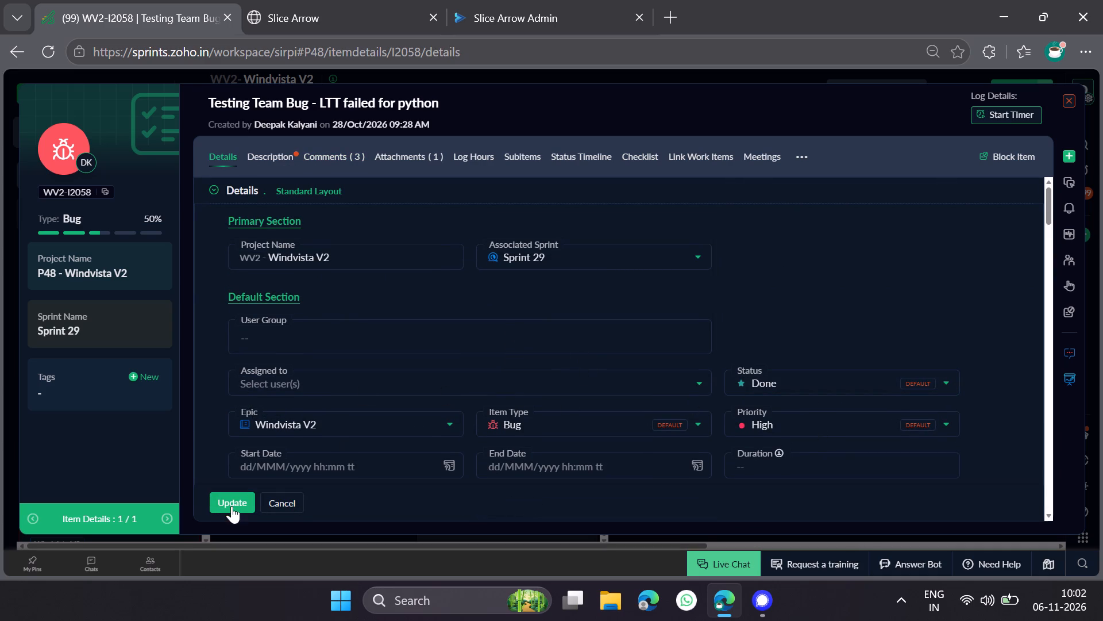
left_click(232, 506)
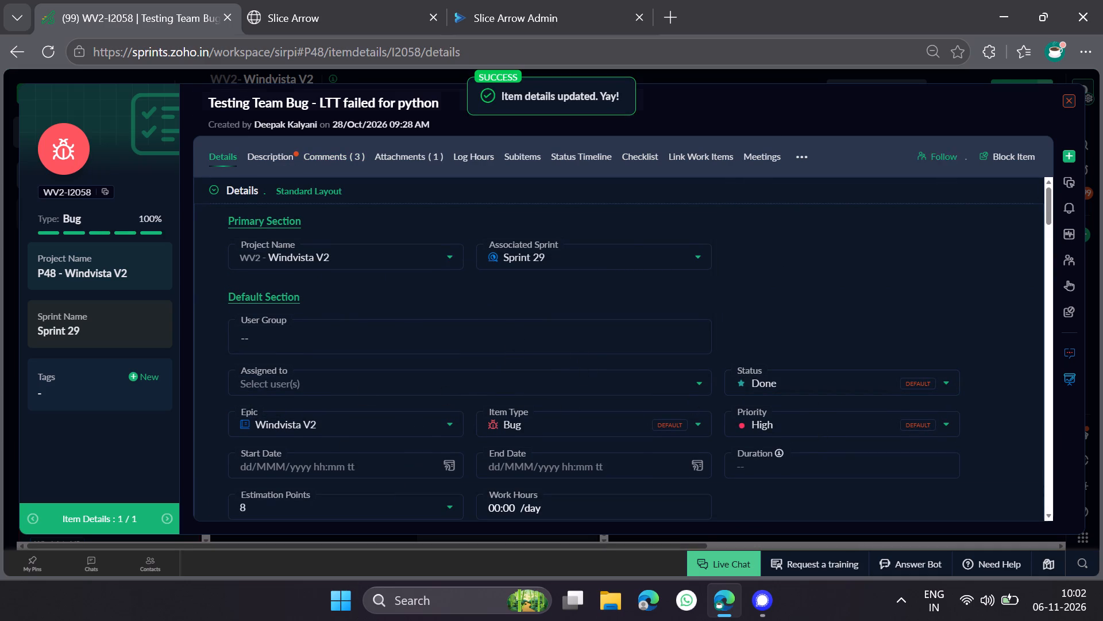
left_click(1065, 102)
Open the to-do bug "Testing Team Bug - LTT Failed in Gatekeeper" (WV2-I2066) and review its description and comments.
scroll(86, 395, "down", 7)
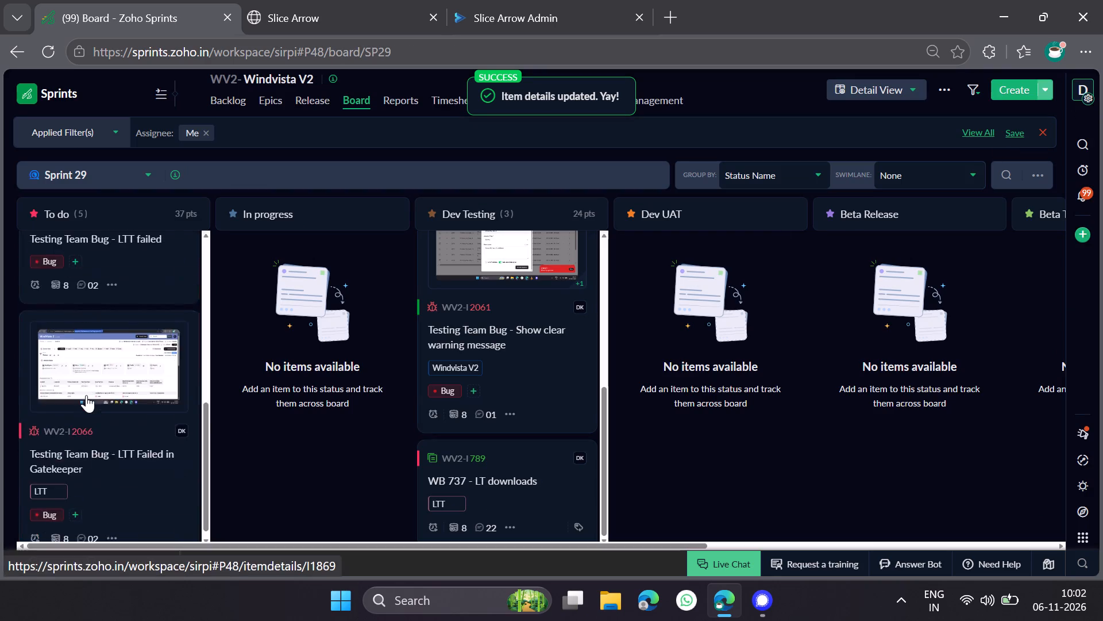
scroll(86, 395, "up", 7)
scroll(86, 395, "down", 6)
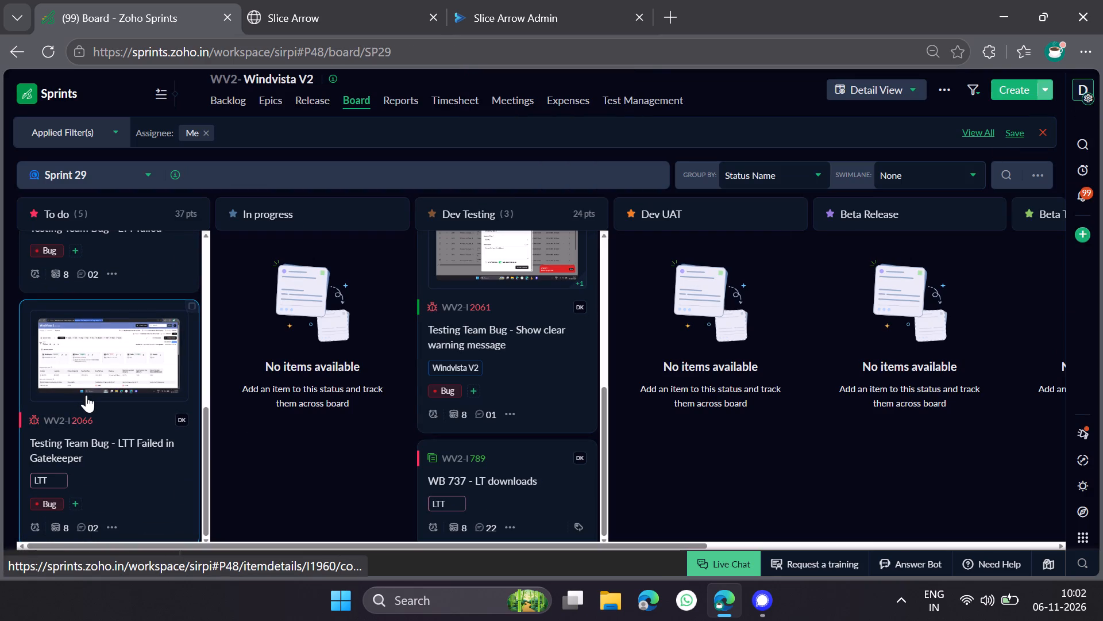
left_click(87, 439)
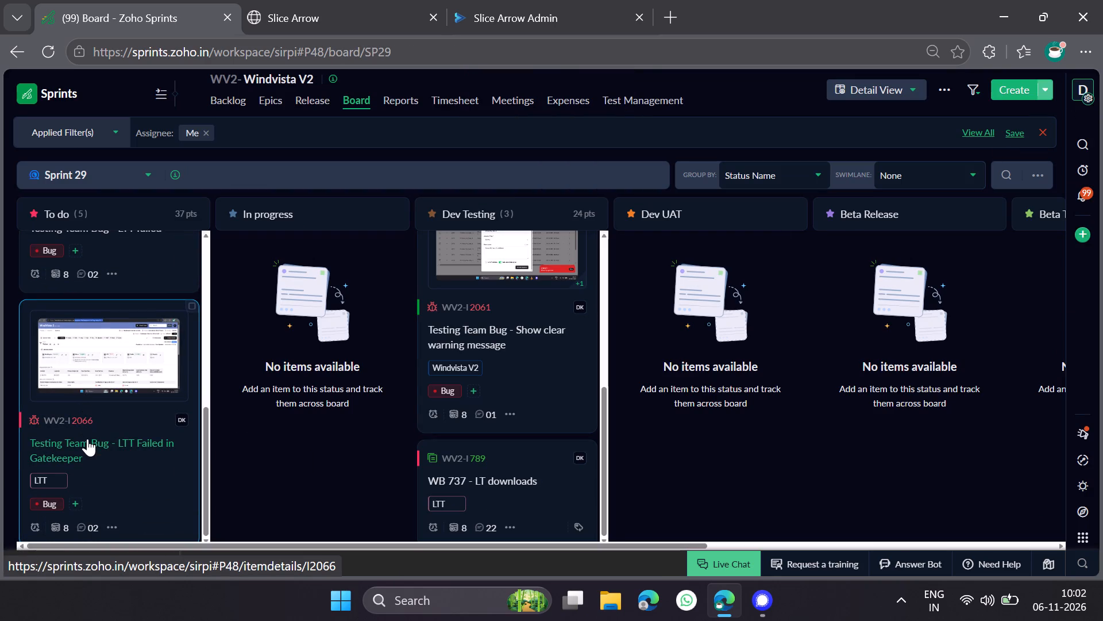
scroll(569, 356, "down", 7)
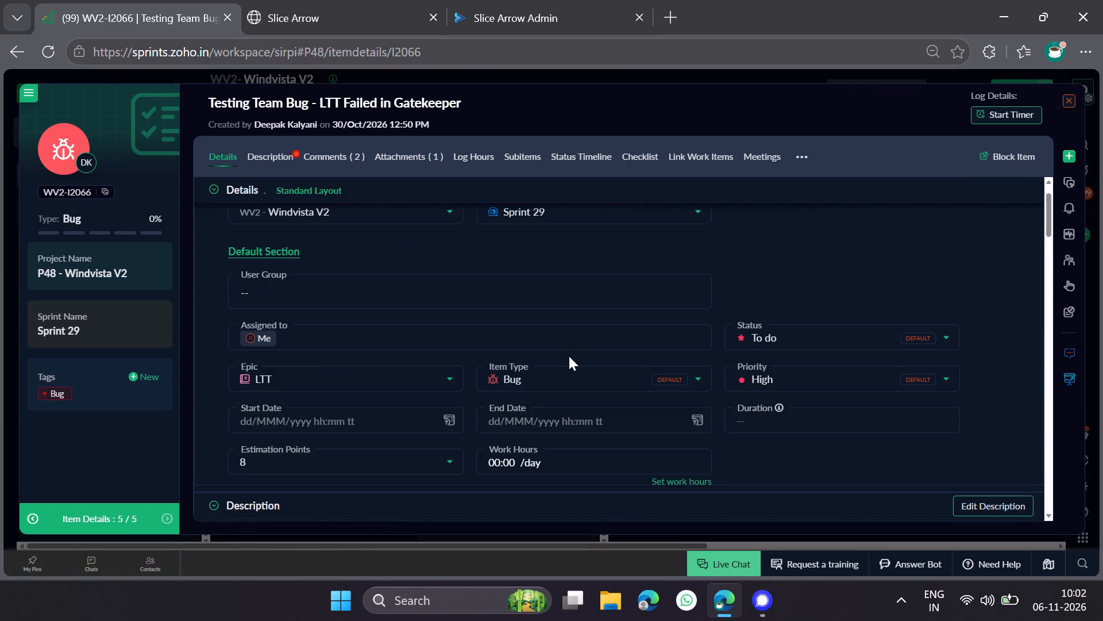
scroll(569, 356, "down", 6)
scroll(569, 356, "up", 2)
scroll(569, 356, "down", 4)
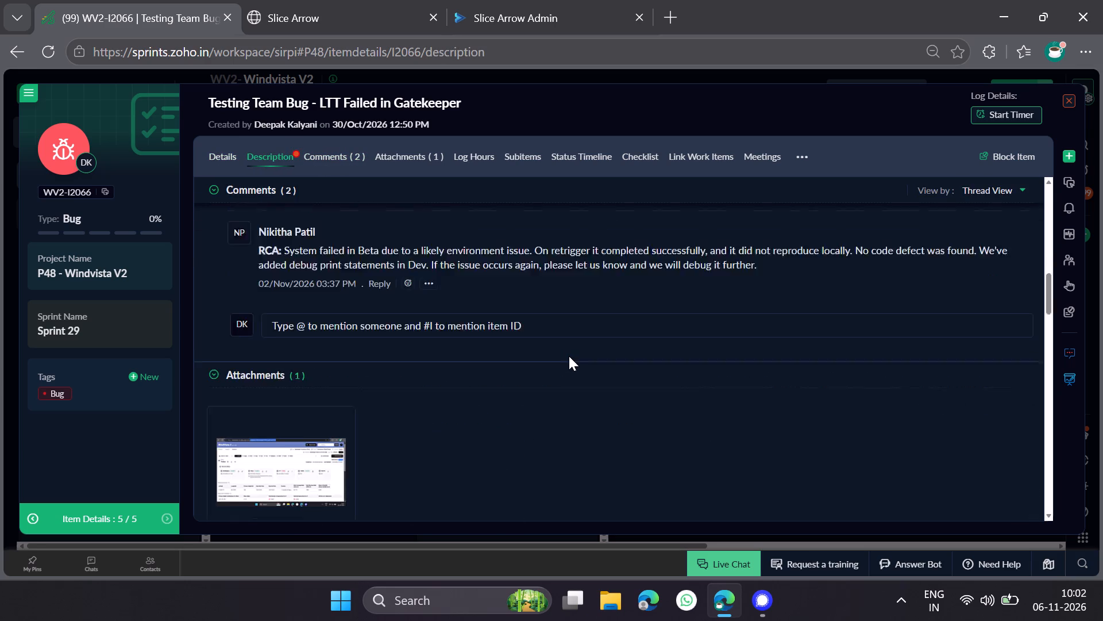
scroll(569, 356, "down", 2)
scroll(569, 356, "up", 3)
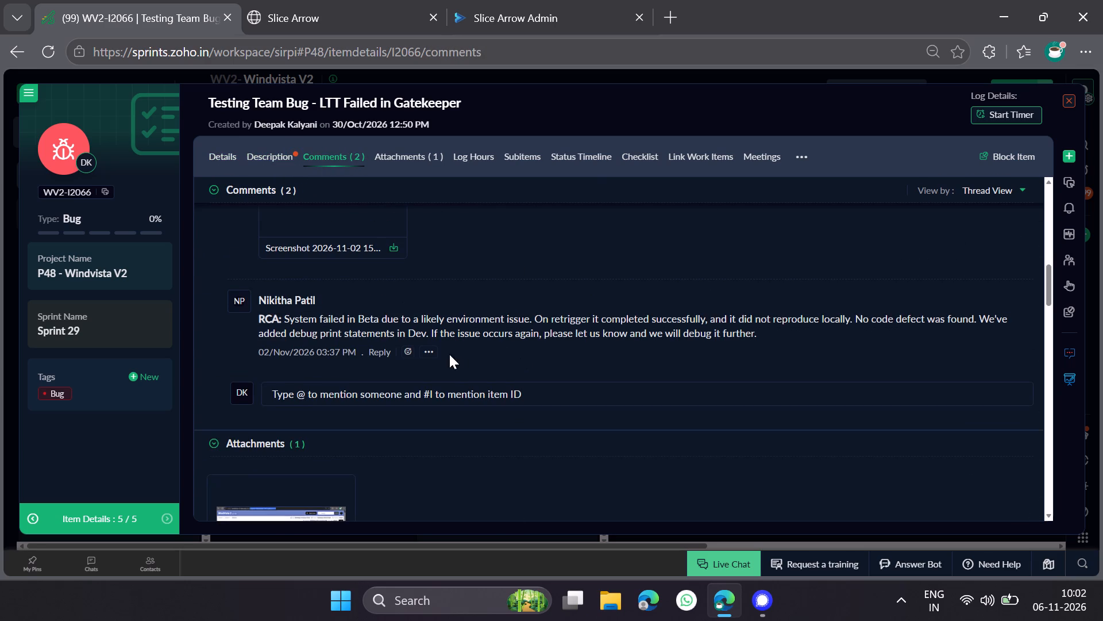
scroll(449, 354, "up", 12)
scroll(449, 354, "down", 4)
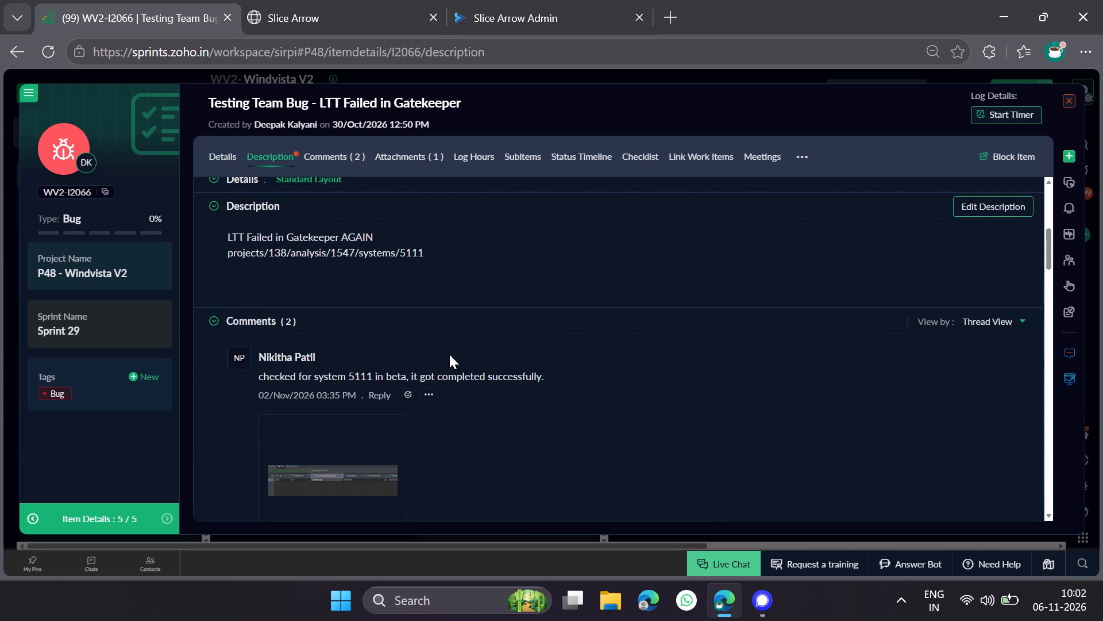
scroll(449, 354, "up", 5)
Remove yourself as assignee of bug WV2-I2066, set its status to Done, save the update and close the item.
left_click(242, 379)
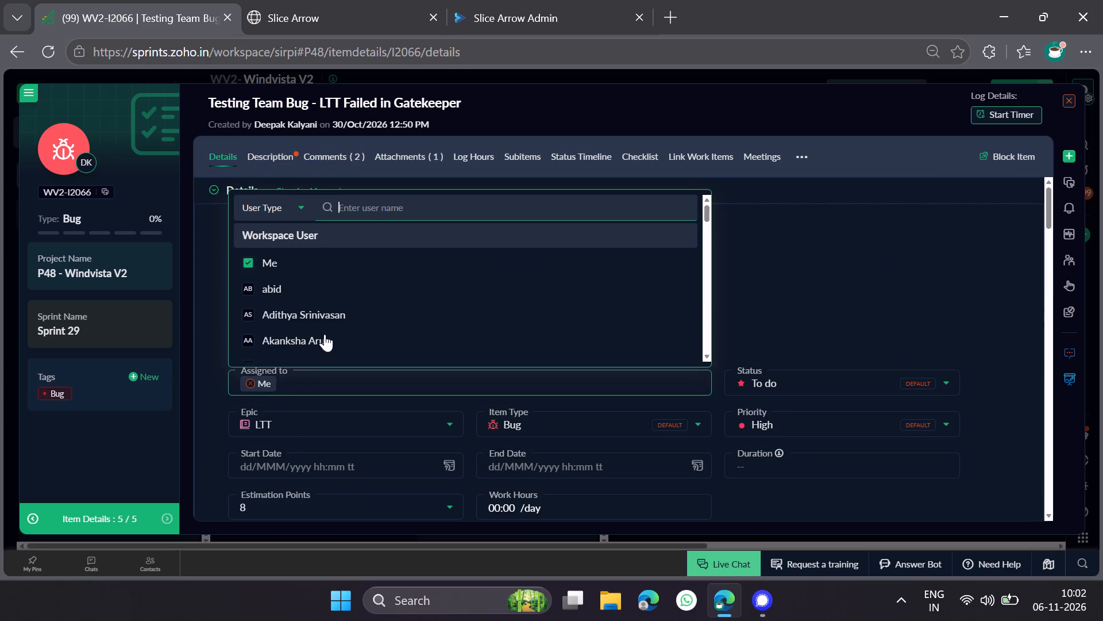
left_click(248, 265)
left_click(794, 384)
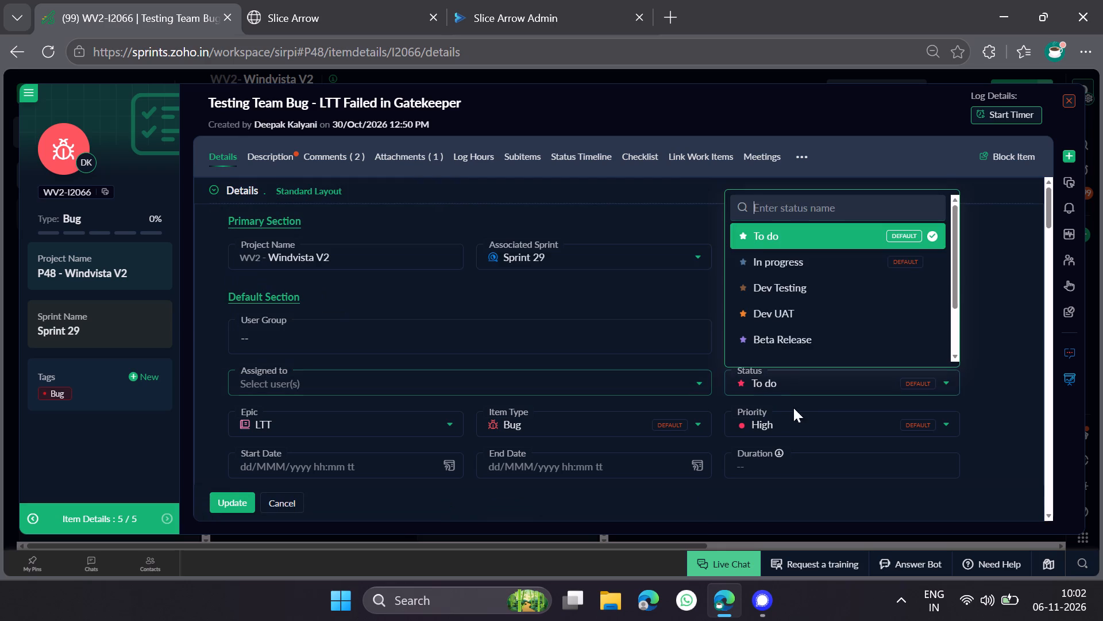
scroll(789, 324, "down", 6)
left_click(774, 349)
left_click(719, 302)
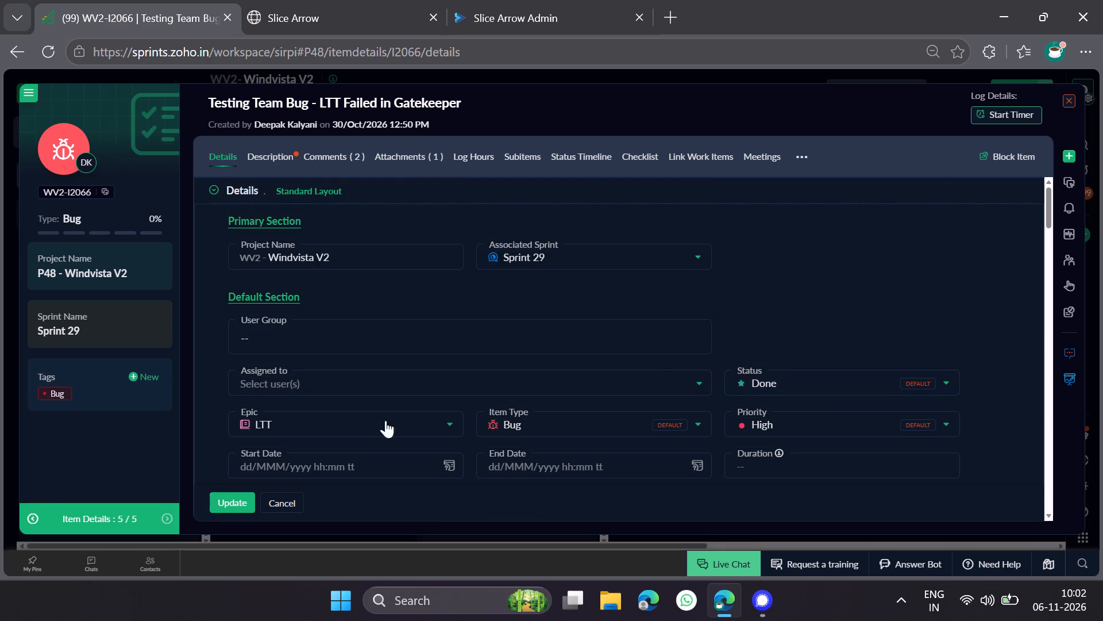
left_click(218, 504)
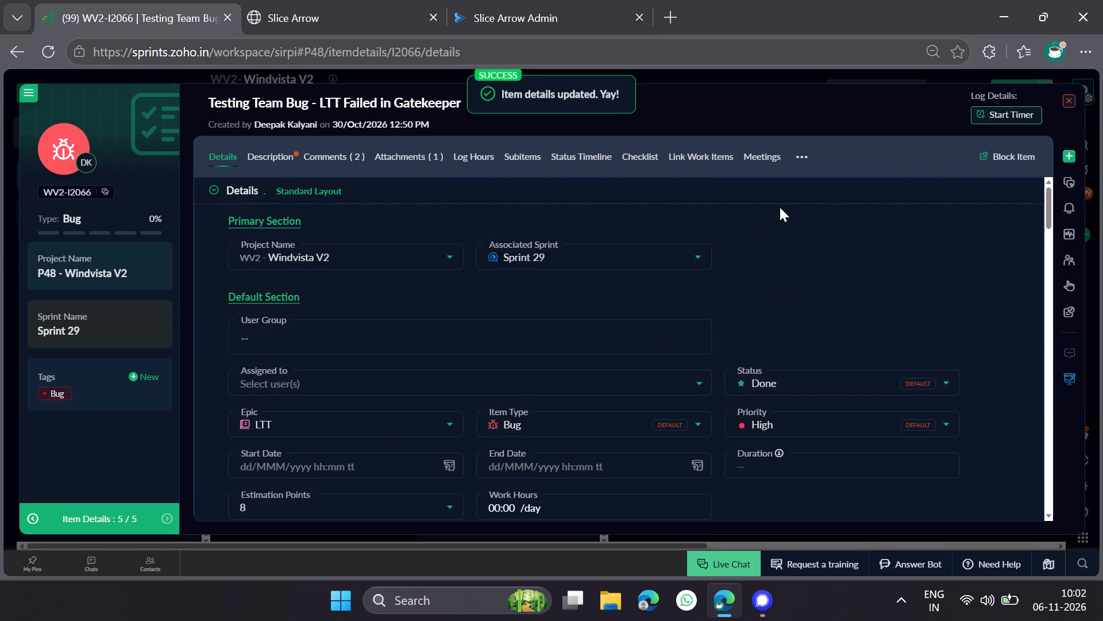
left_click(1065, 103)
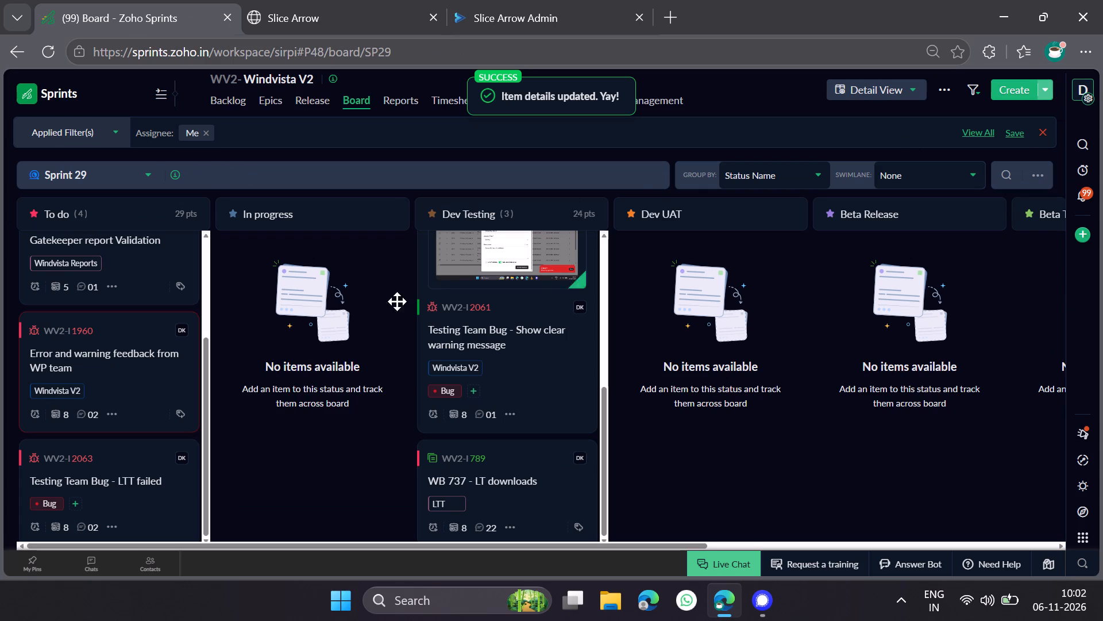
Open the to-do bug "Testing Team Bug - LTT failed" (WV2-I2063) and review its description and comments.
scroll(143, 398, "down", 6)
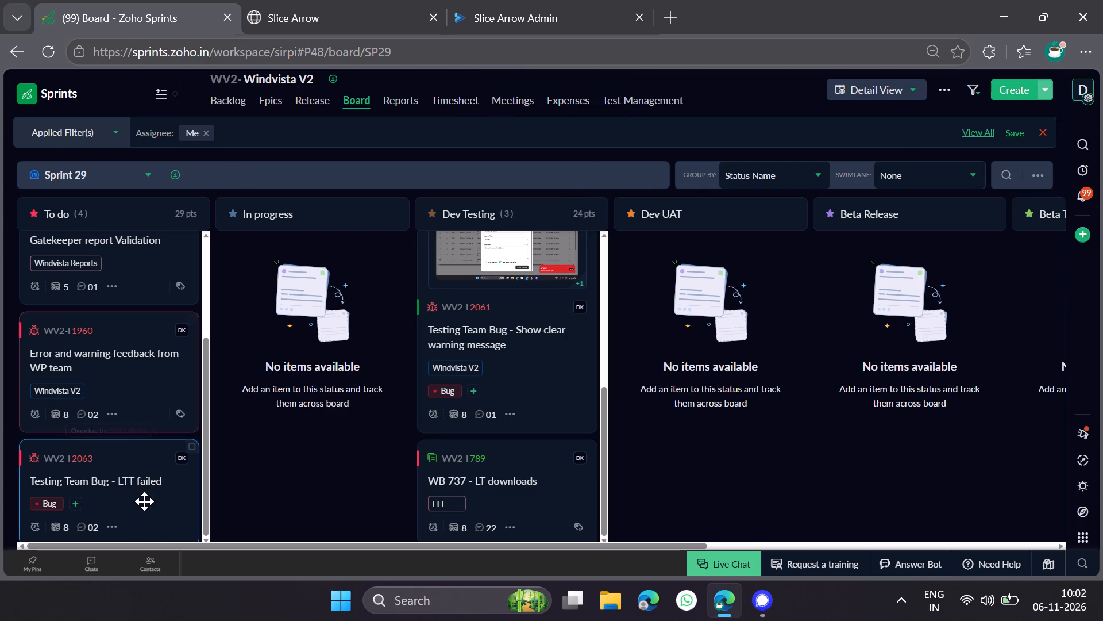
left_click(131, 477)
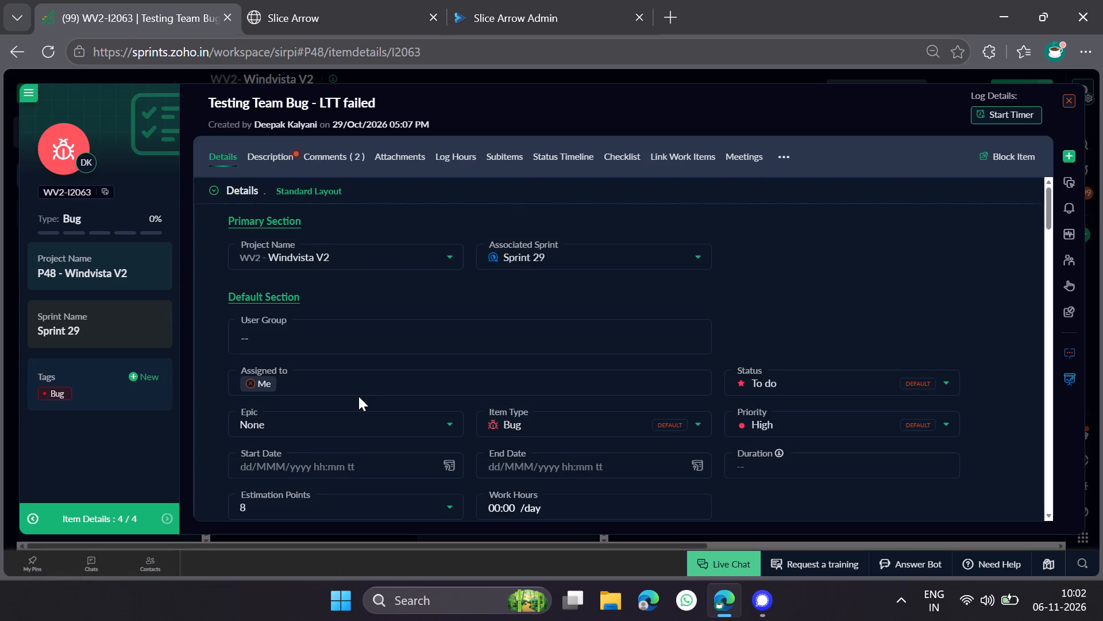
scroll(358, 396, "down", 7)
scroll(358, 396, "up", 3)
scroll(358, 396, "down", 2)
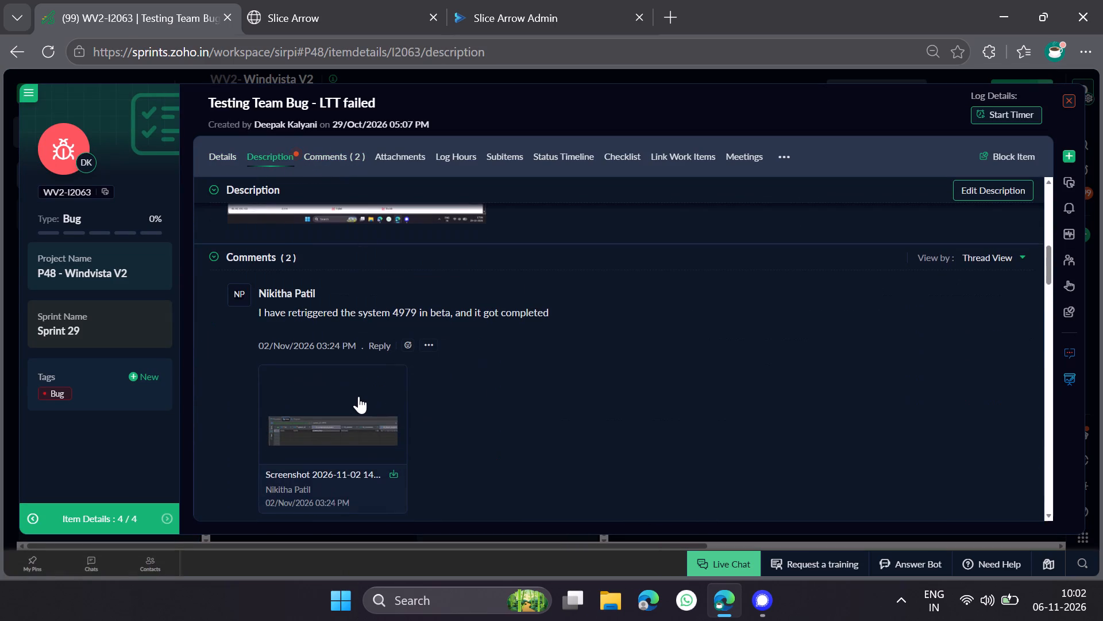
scroll(358, 396, "down", 4)
scroll(358, 396, "up", 11)
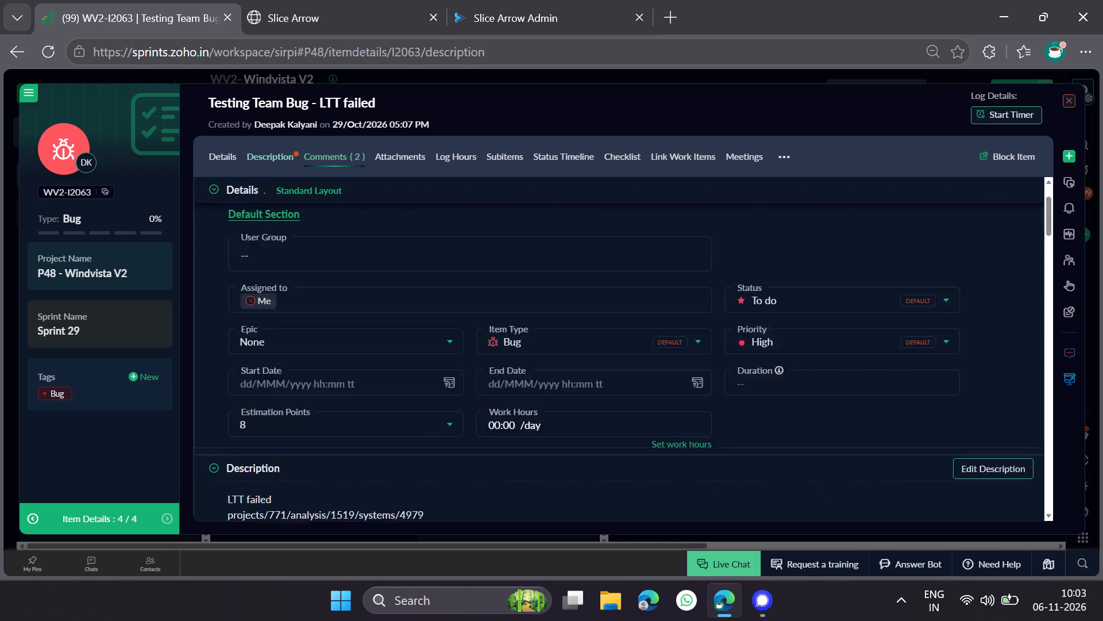
scroll(358, 396, "up", 5)
Remove yourself as assignee of bug WV2-I2063, set its status to Done, save the update and close the item.
left_click(253, 385)
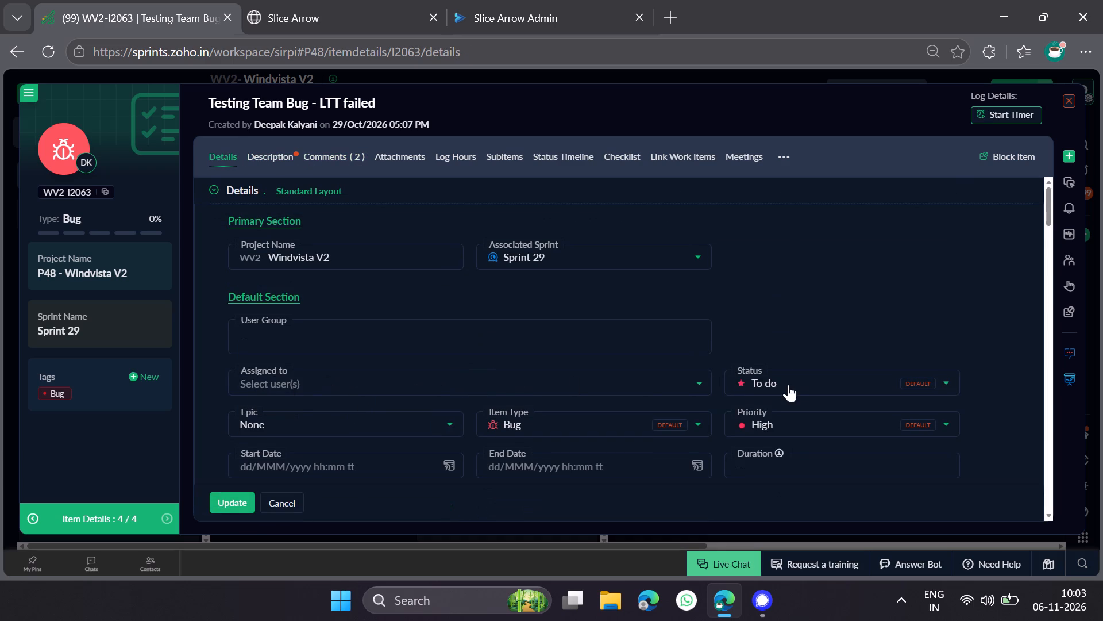
left_click(792, 386)
scroll(780, 339, "down", 5)
left_click(762, 353)
left_click(903, 287)
left_click(233, 504)
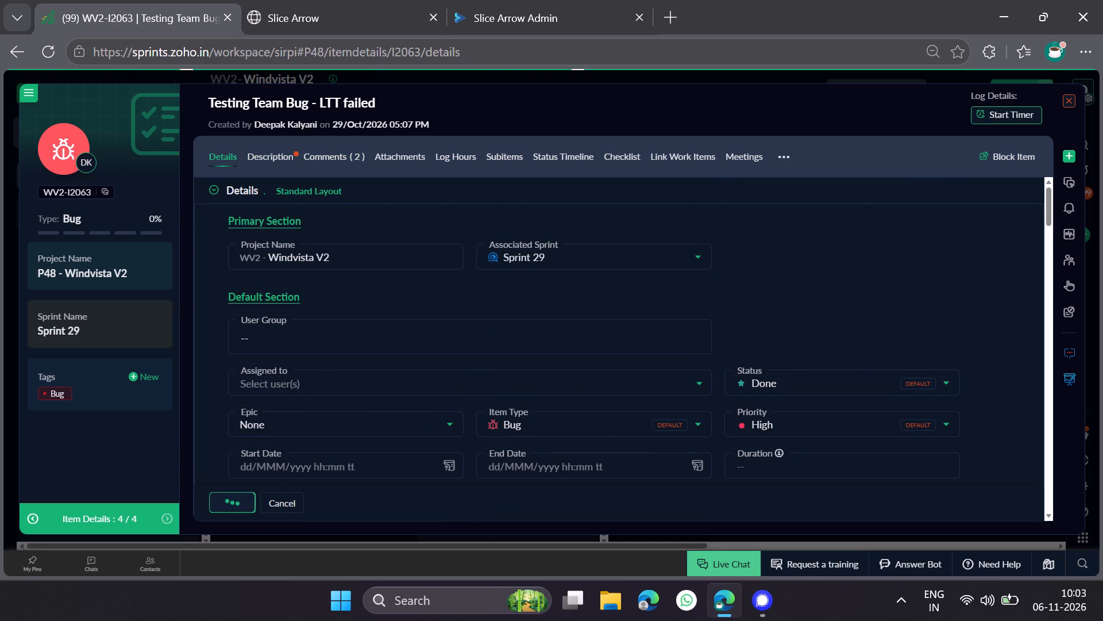
left_click(1066, 104)
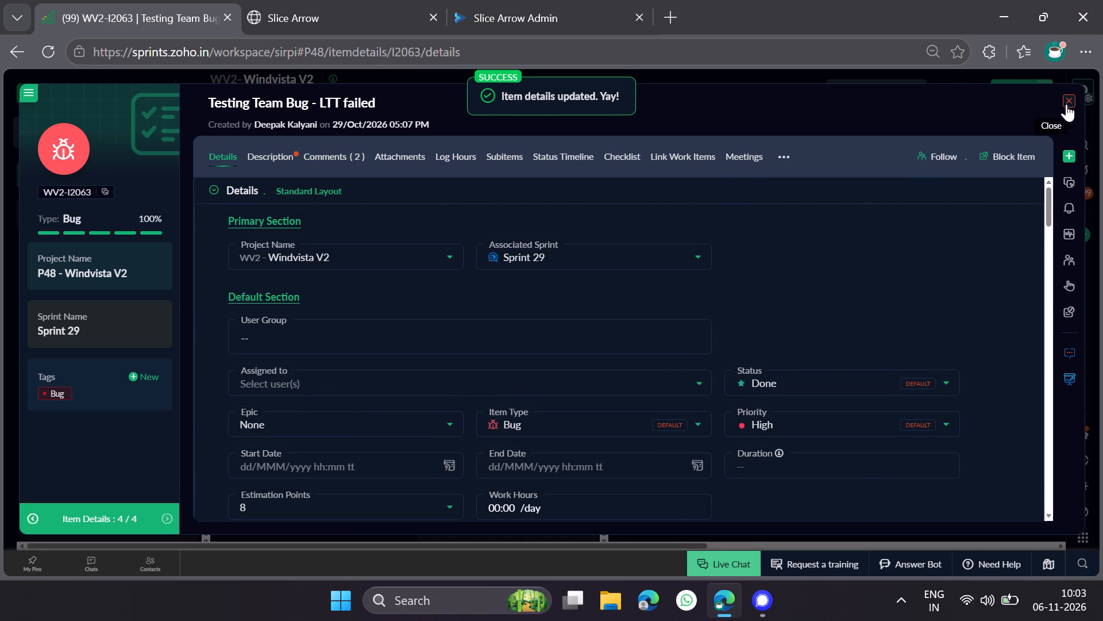
Open the Dev Testing bug "Testing Team Bug - Show clear warning message" (WV2-I2061) and review its comment with the full screenshots.
scroll(207, 371, "down", 6)
scroll(183, 367, "up", 6)
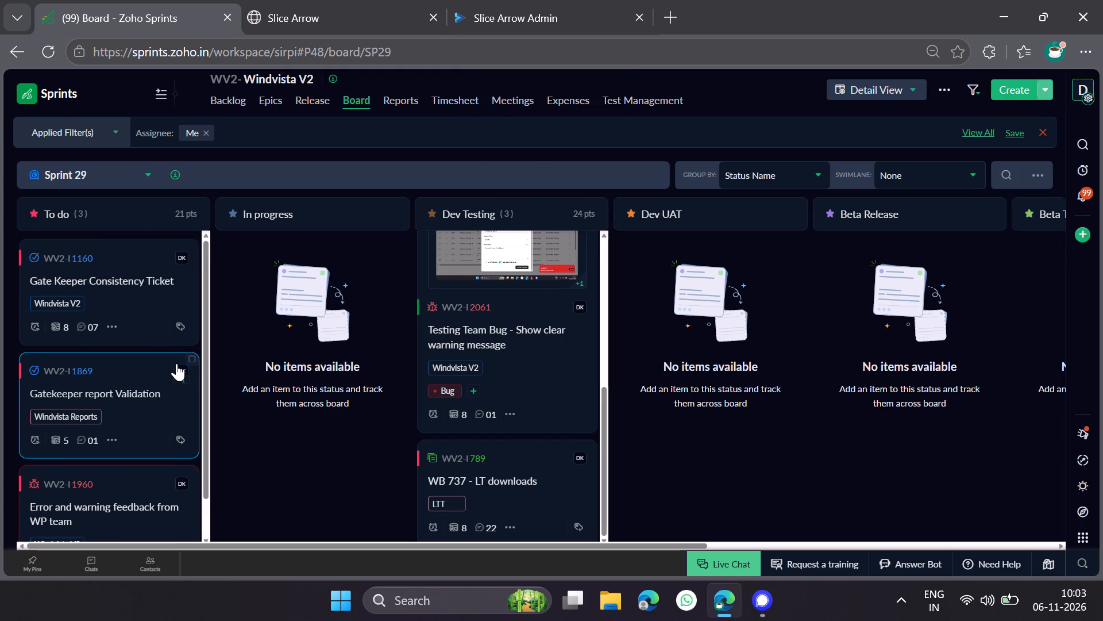
scroll(176, 363, "up", 4)
scroll(539, 335, "down", 10)
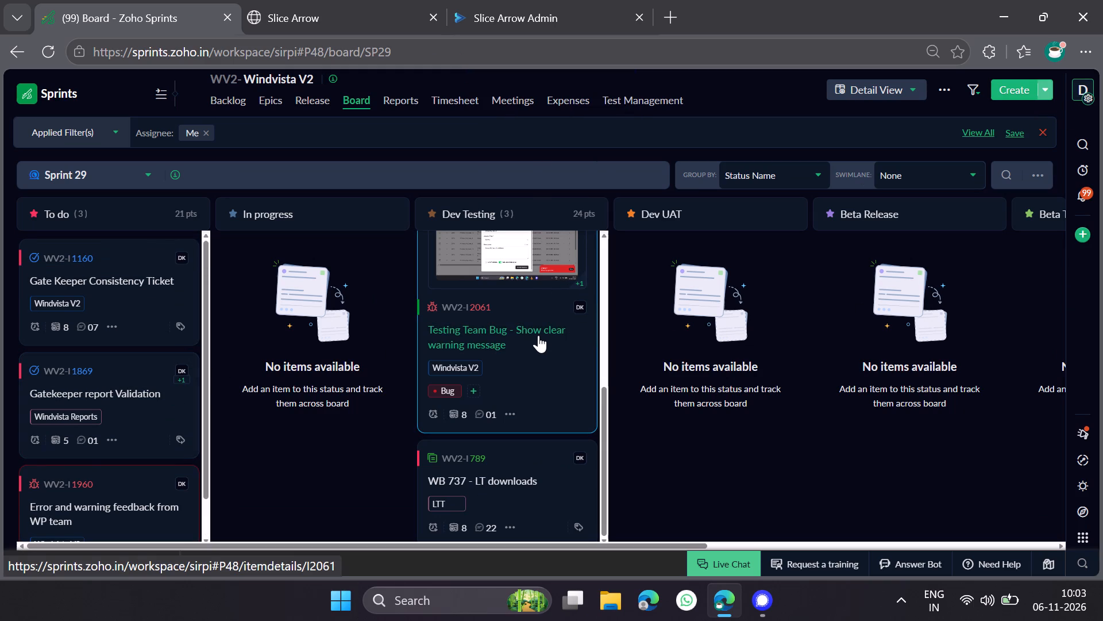
scroll(538, 335, "down", 3)
scroll(538, 335, "up", 3)
scroll(538, 335, "down", 3)
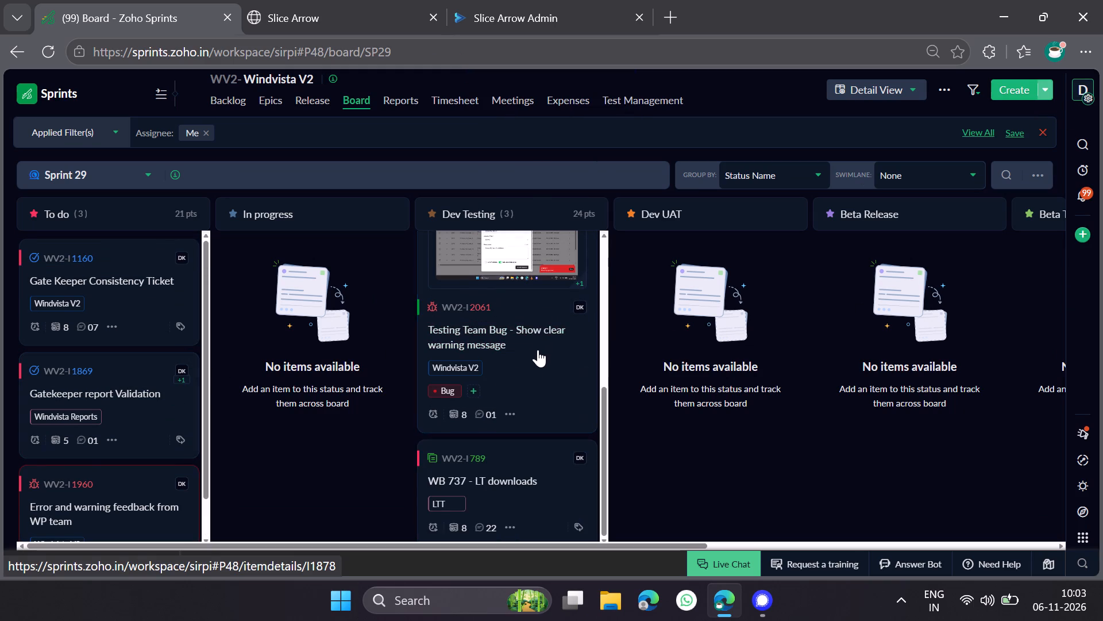
left_click(480, 343)
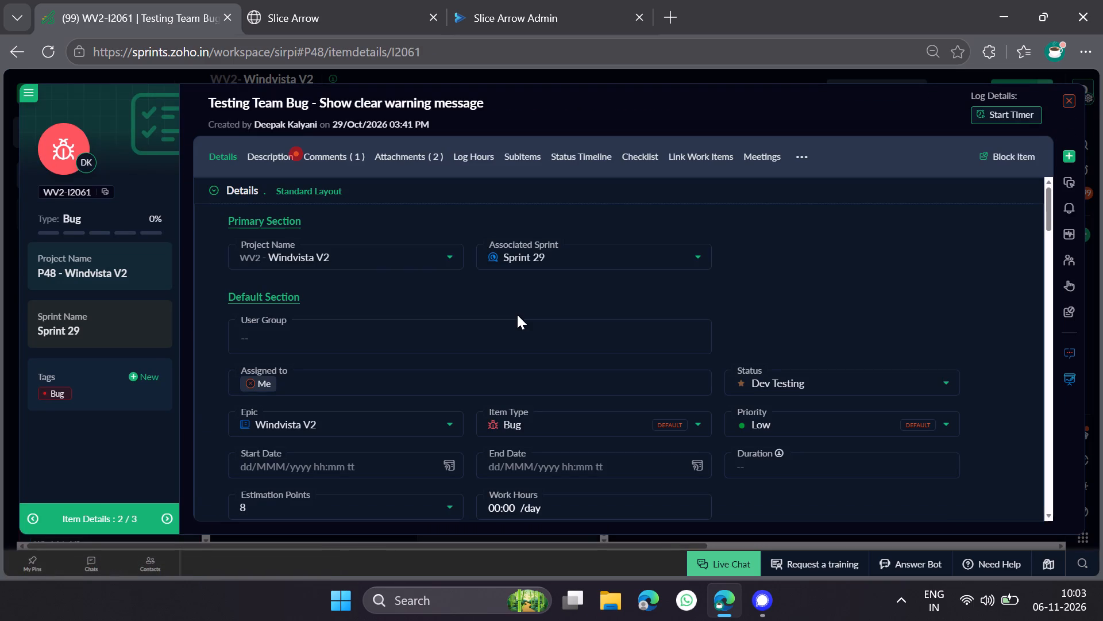
scroll(419, 348, "down", 8)
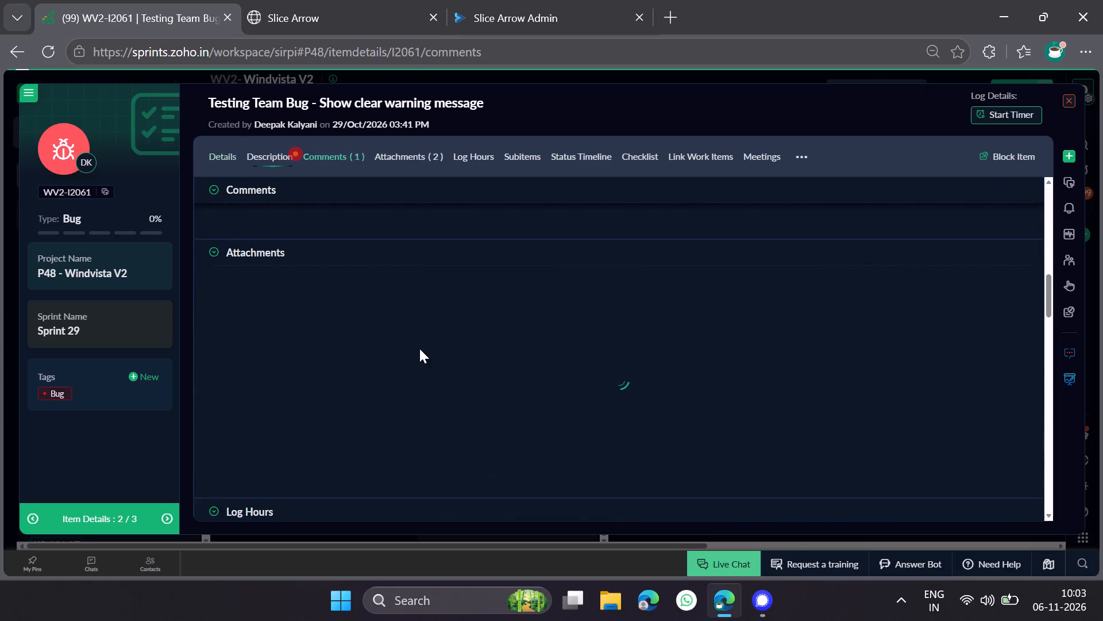
scroll(419, 348, "down", 2)
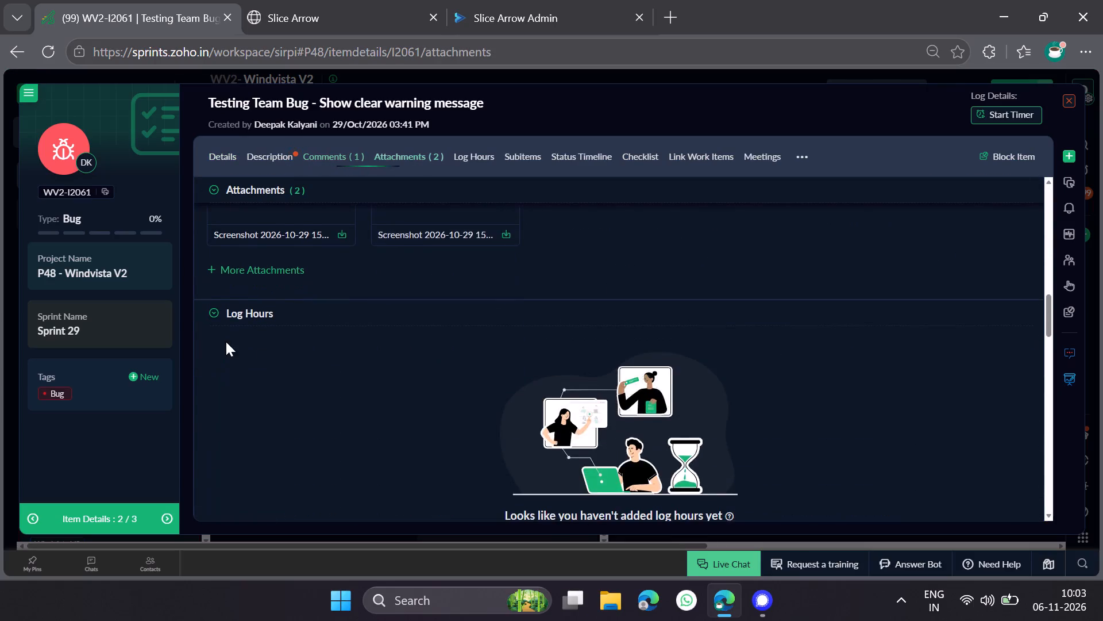
scroll(226, 342, "up", 5)
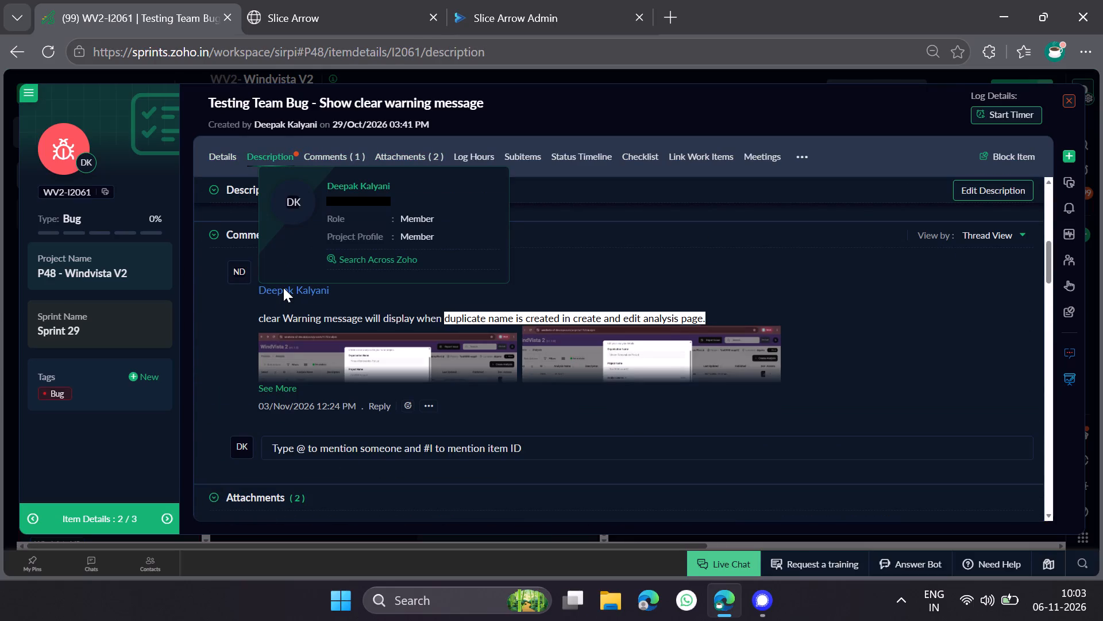
left_click(627, 283)
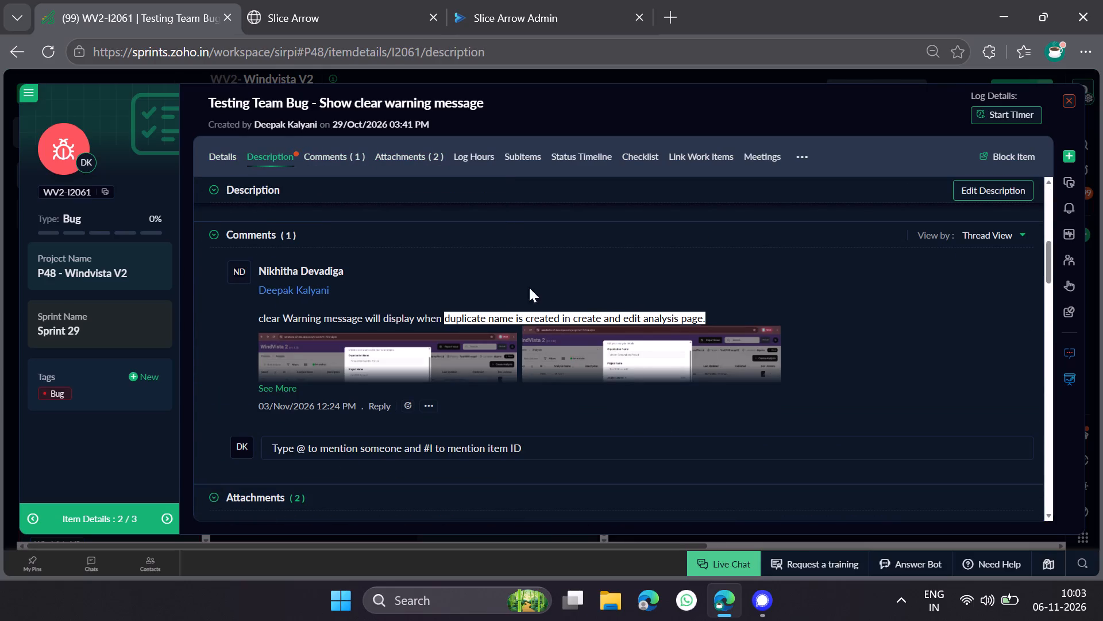
left_click(285, 386)
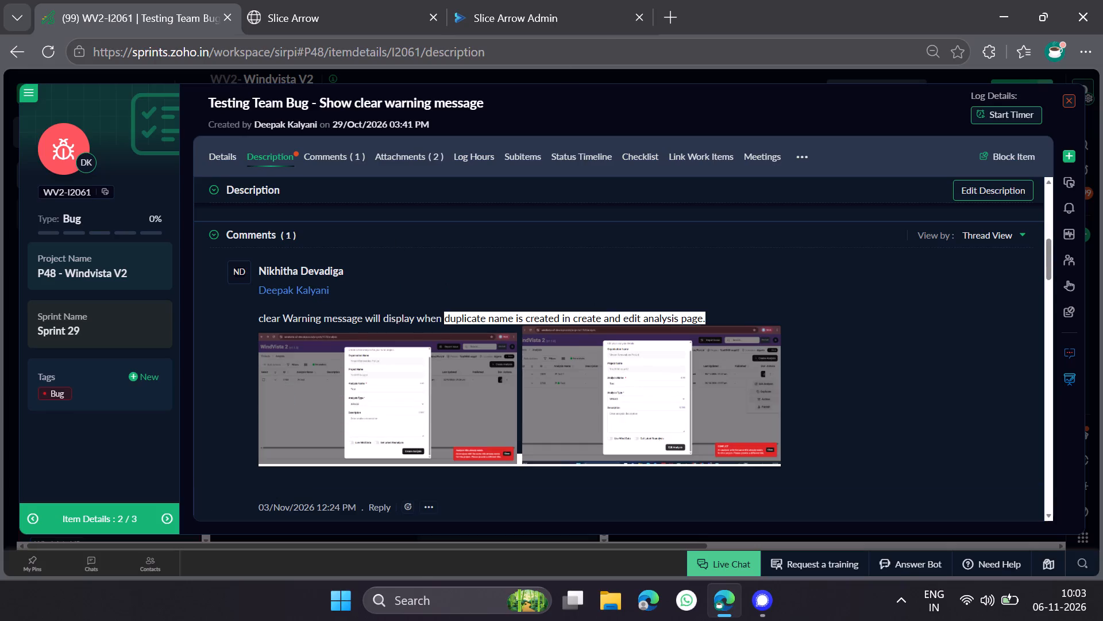
Open the WindVista 2 dev site in a new browser tab and open the project "737 dev".
left_click(594, 0)
left_click(685, 2)
left_click(678, 5)
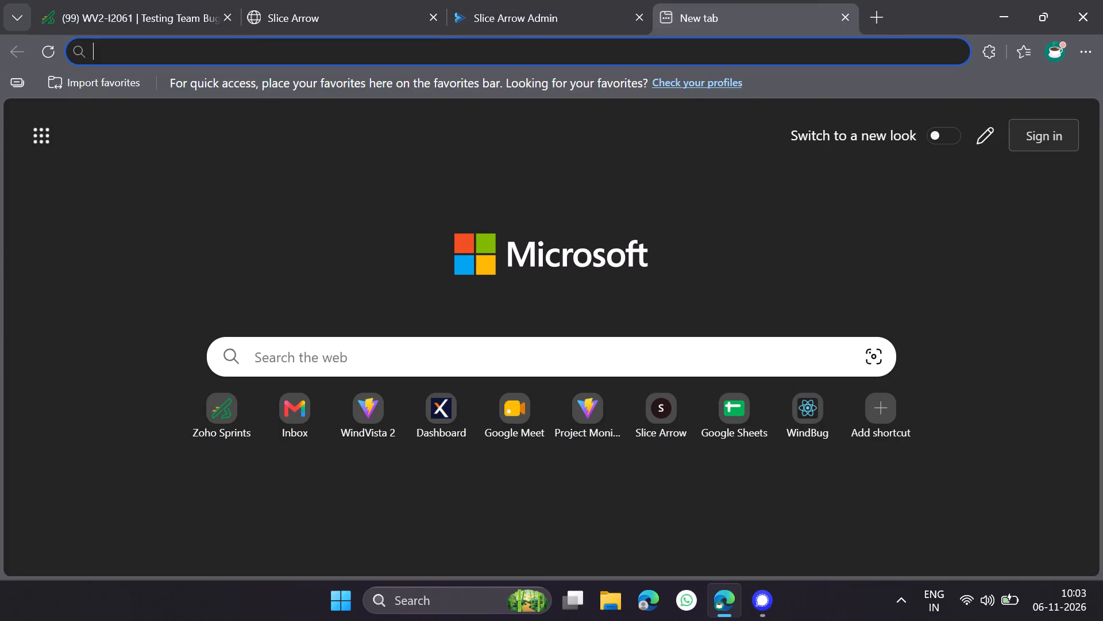
triple_click(649, 60)
type("wind")
key("Return")
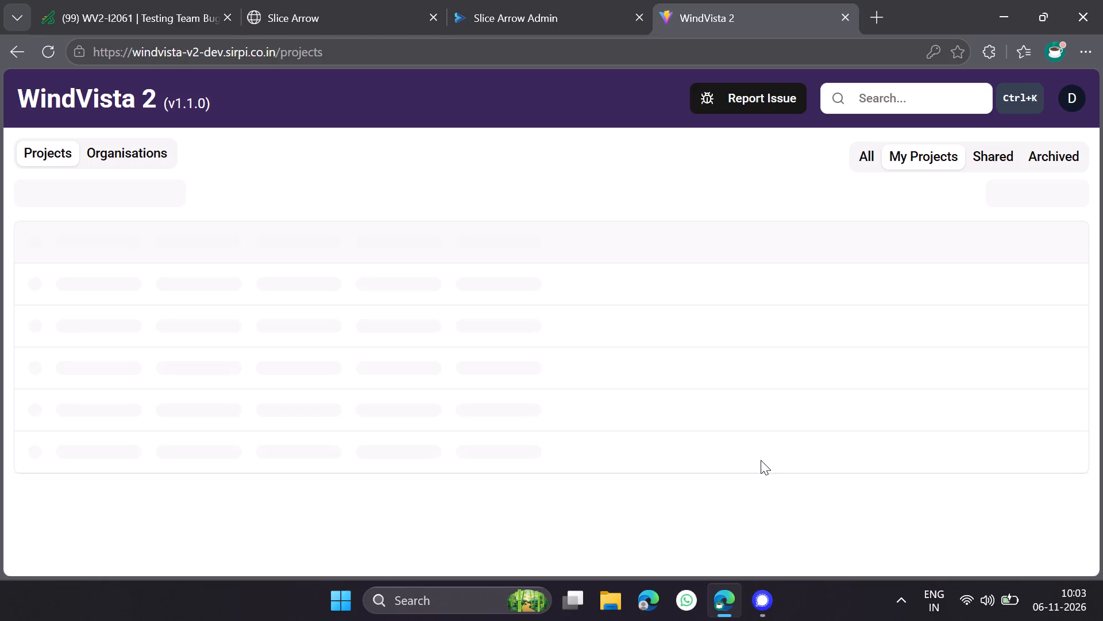
key("space")
left_click(858, 386)
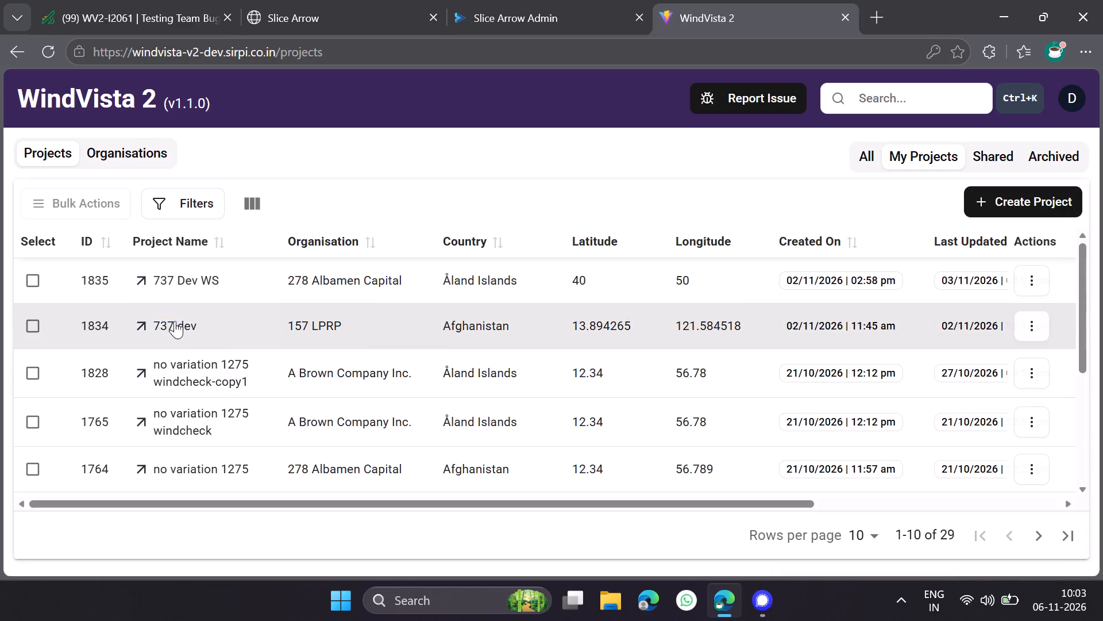
left_click(179, 325)
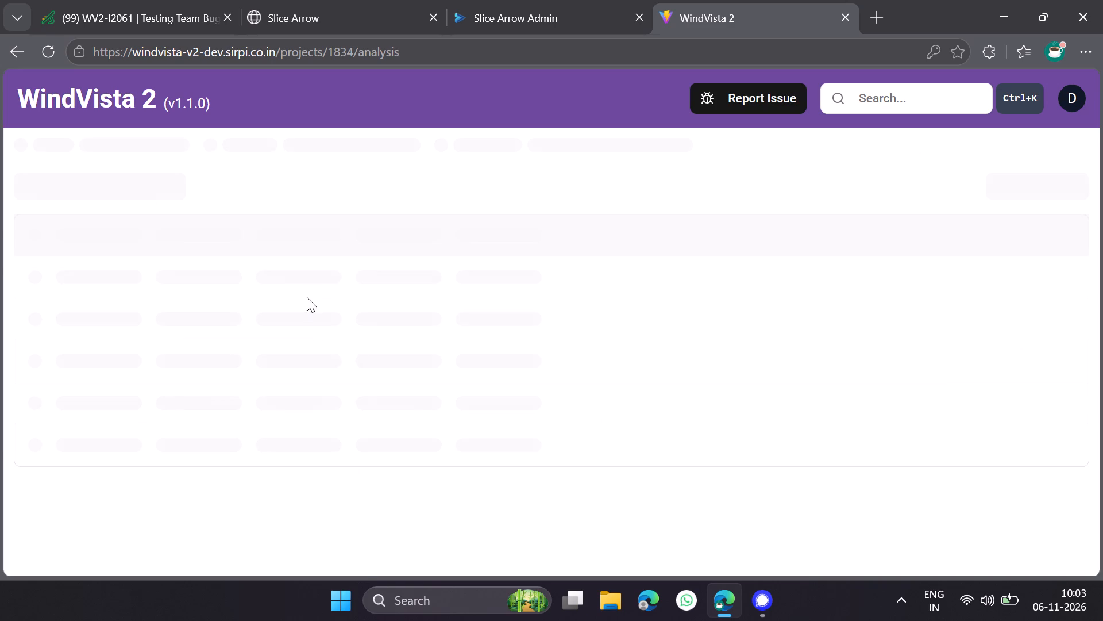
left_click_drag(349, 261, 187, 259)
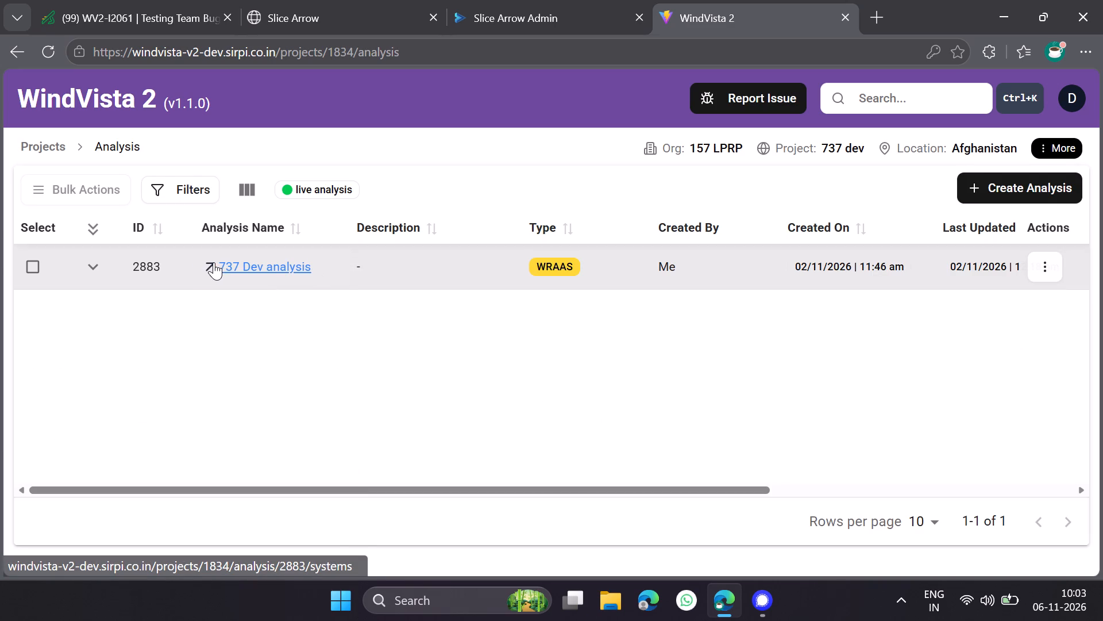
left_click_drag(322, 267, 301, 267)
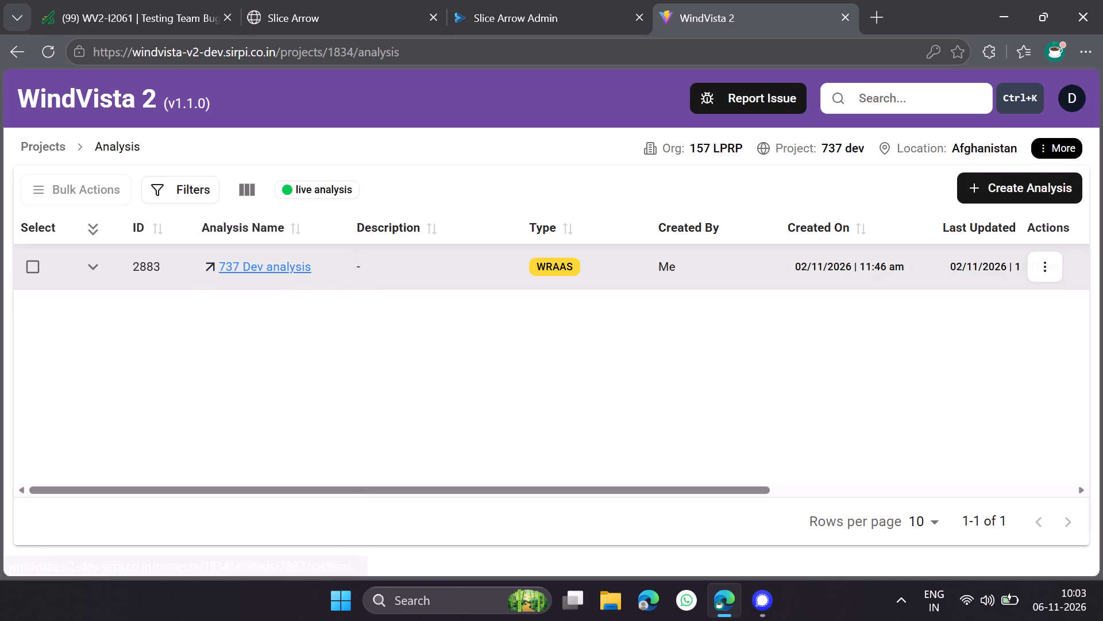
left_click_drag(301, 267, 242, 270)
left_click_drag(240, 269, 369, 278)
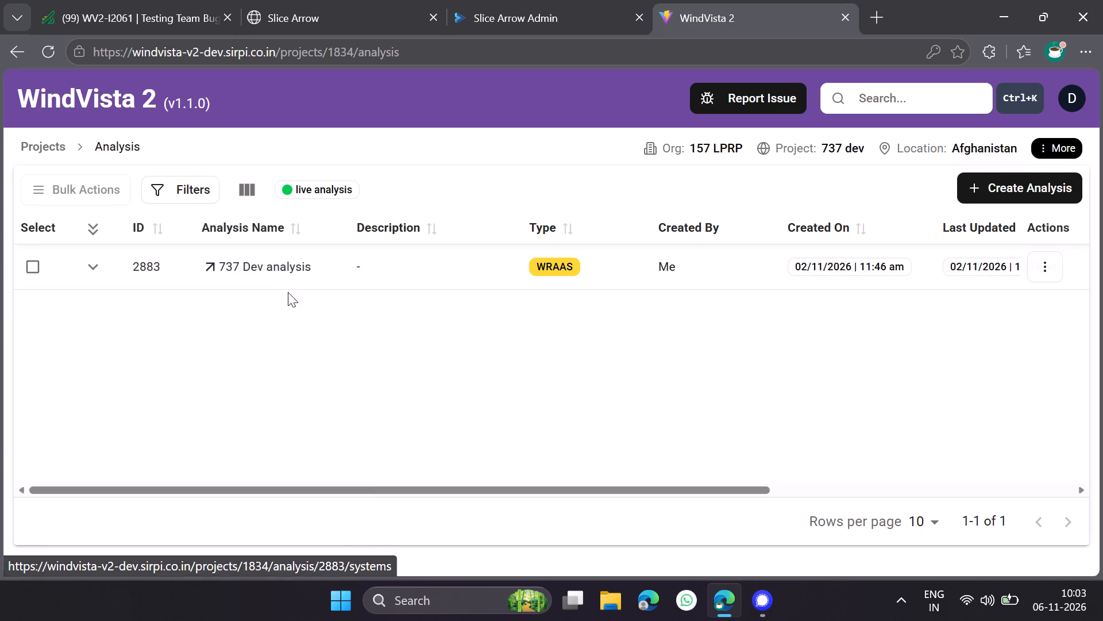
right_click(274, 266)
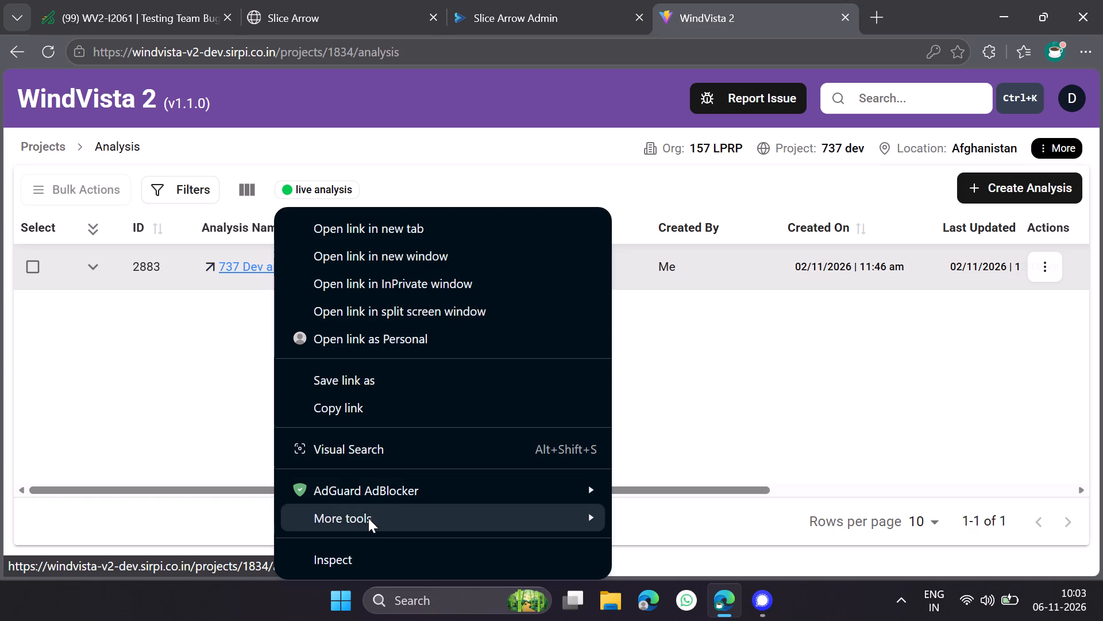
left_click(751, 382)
Try to create a WRAAS analysis with the duplicate name "737 Dev analysis" and Get Latest Reanalysis enabled.
left_click(1051, 183)
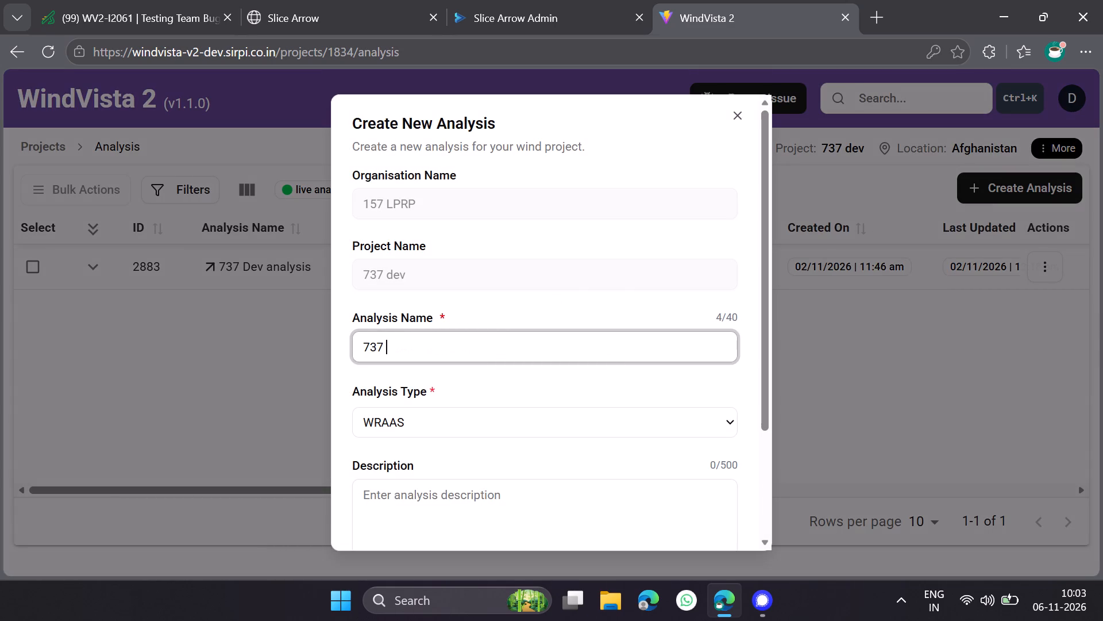
type("v analysis")
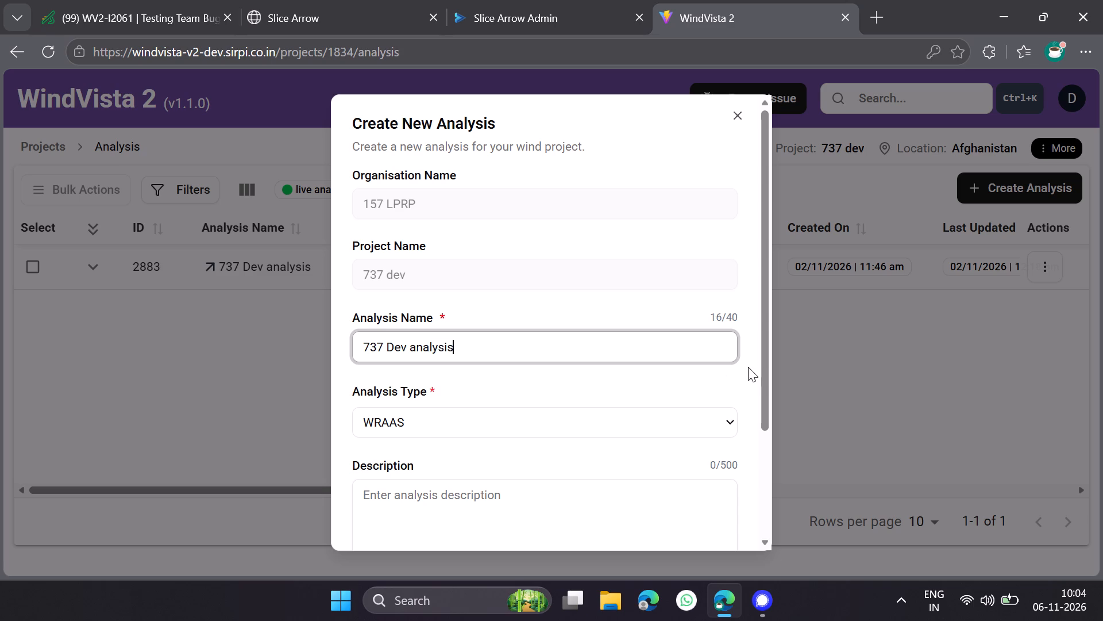
scroll(543, 286, "down", 6)
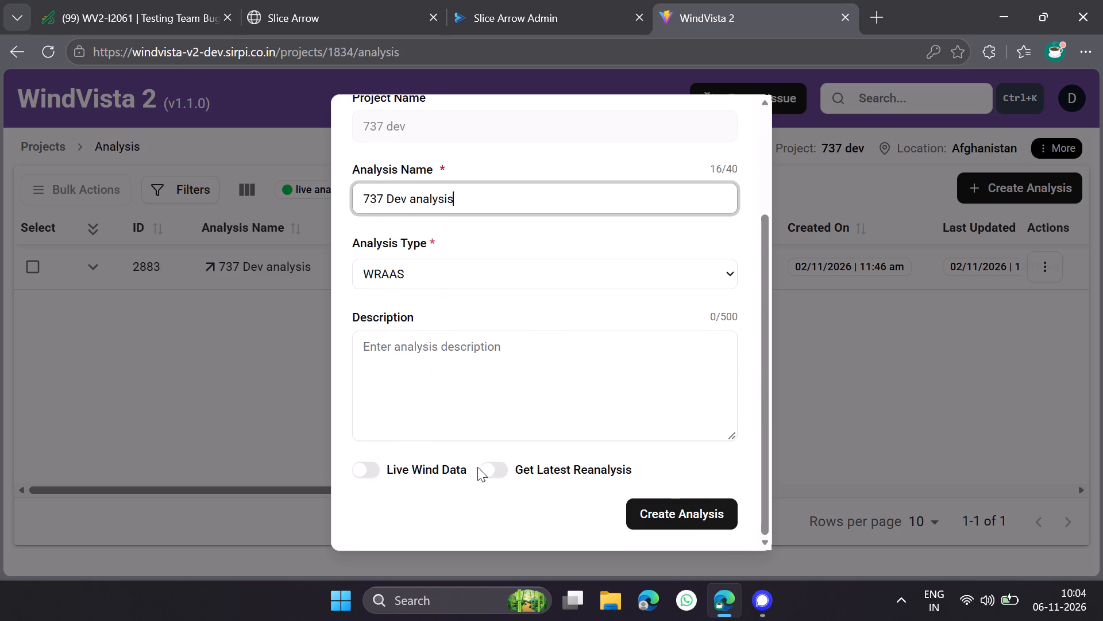
left_click(491, 468)
left_click(704, 501)
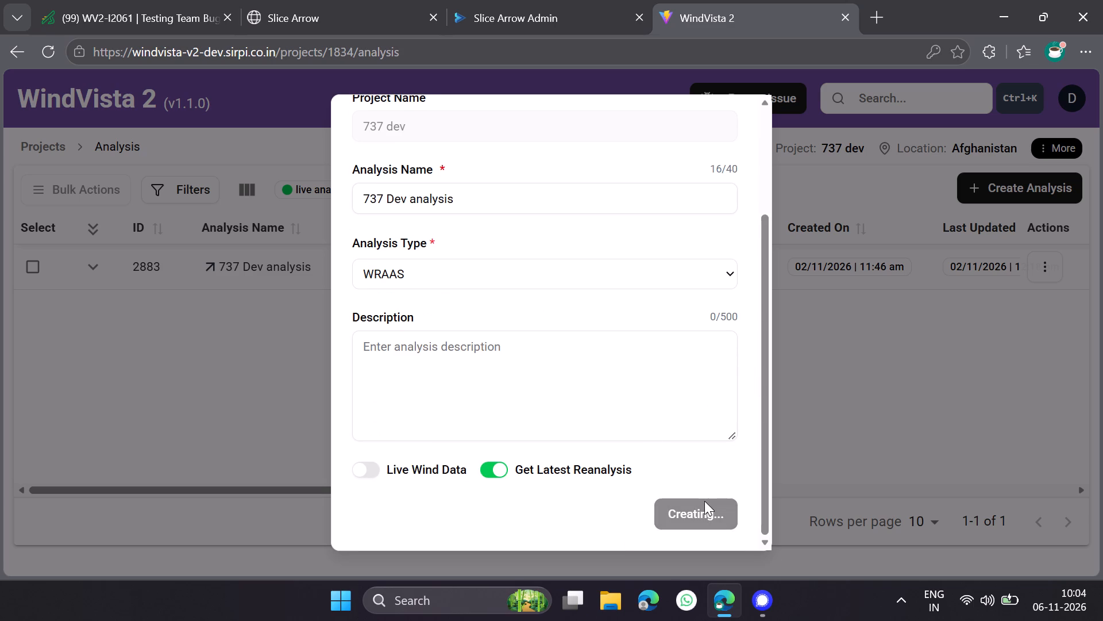
Capture a full-screen screenshot of the duplicate-name analysis attempt.
key("Print")
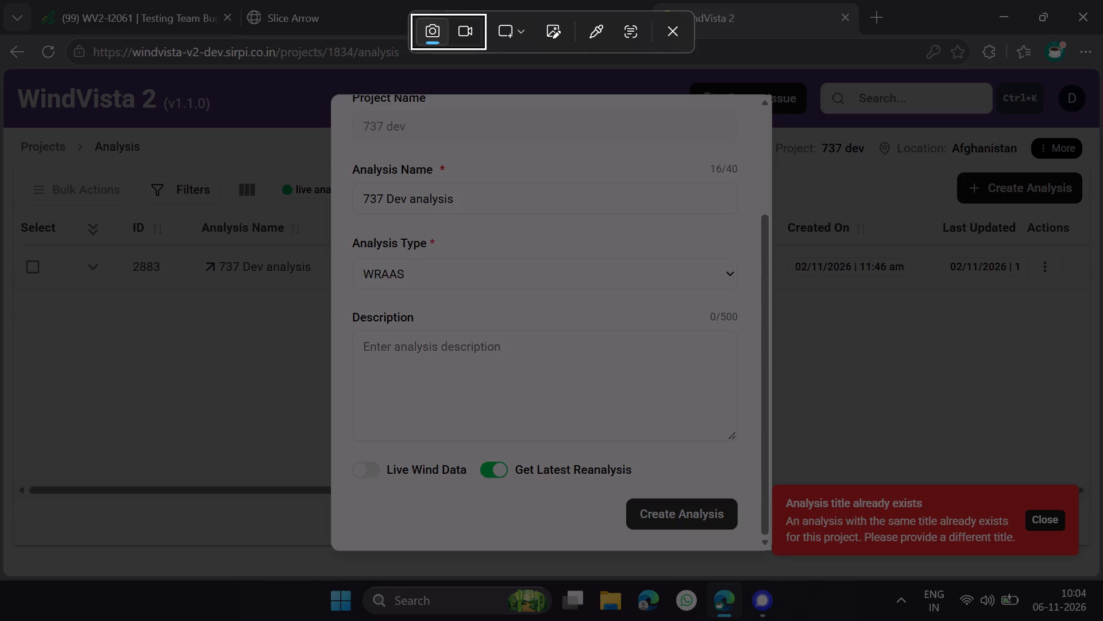
left_click_drag(0, 31, 1102, 620)
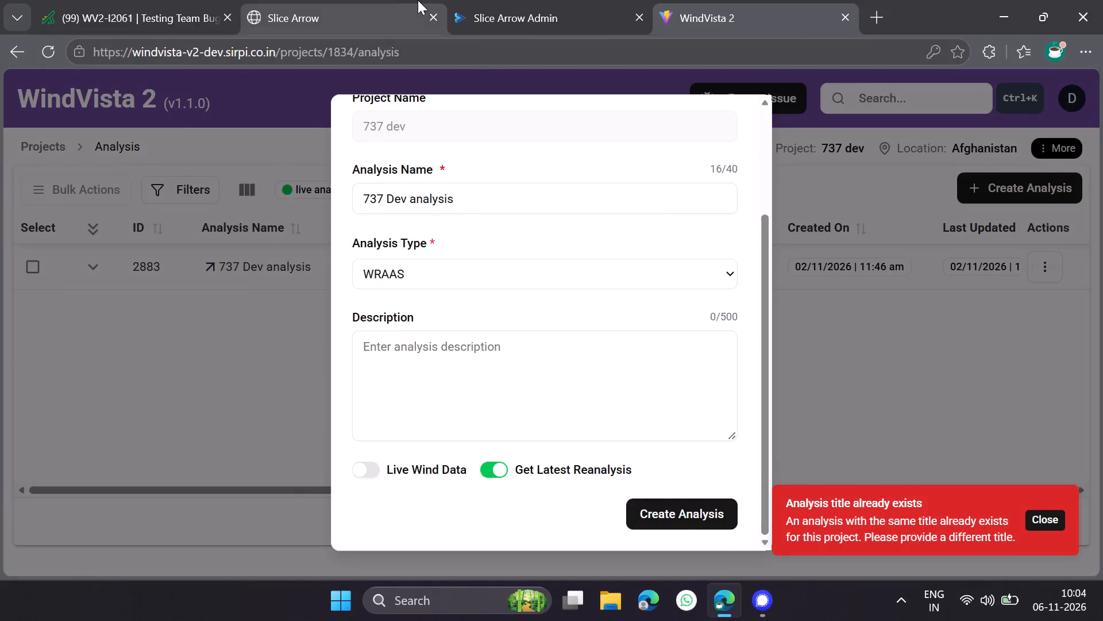
Return to bug WV2-I2061 in Zoho Sprints and start a new comment that mentions the author of the existing comment.
left_click(535, 0)
left_click(374, 0)
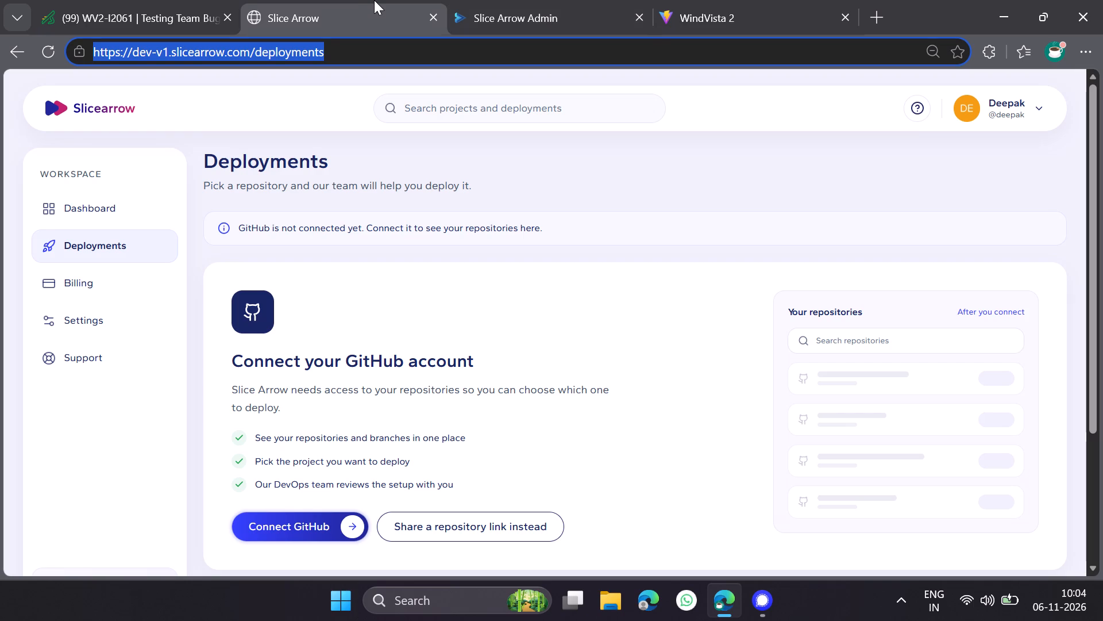
left_click(144, 0)
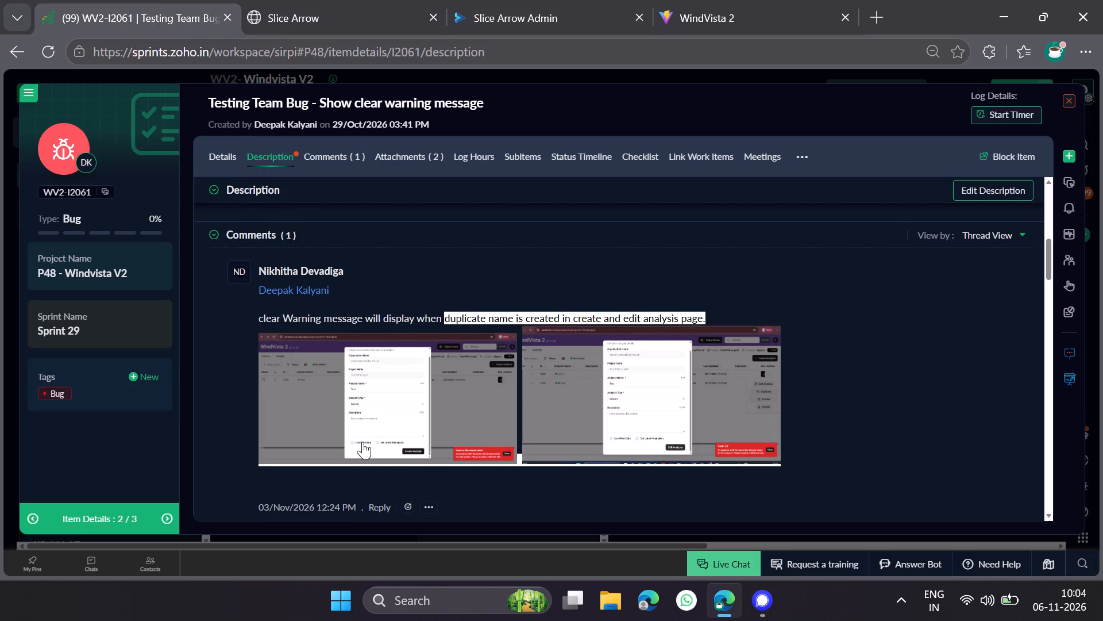
scroll(362, 442, "down", 4)
scroll(363, 371, "up", 2)
left_click(389, 371)
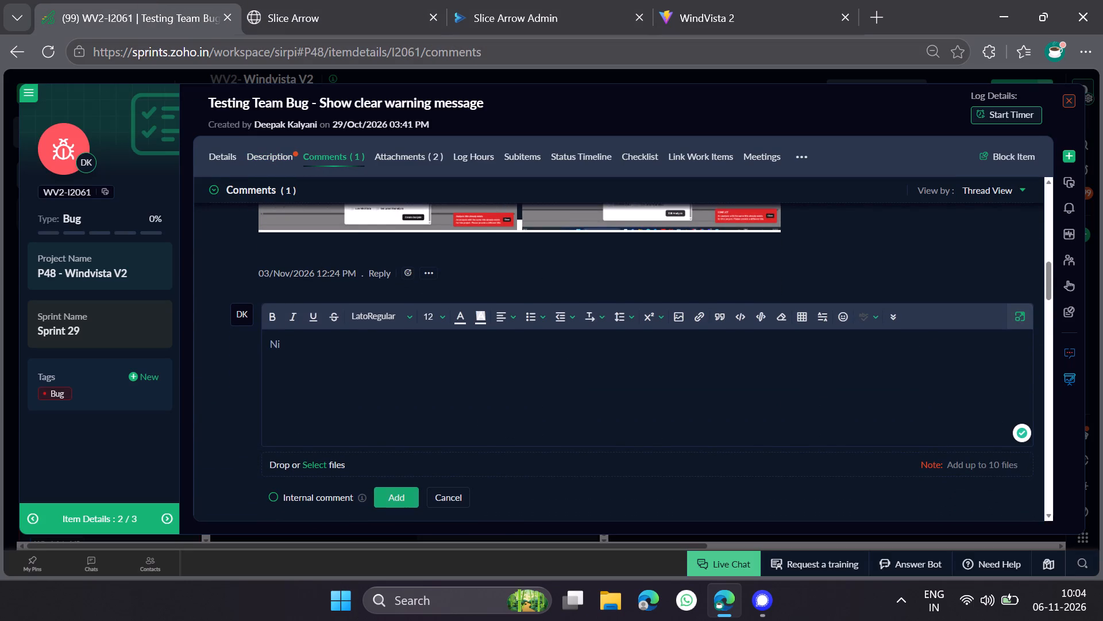
key("BackSpace")
key("BackSpace")
key("BackSpace")
key("shift+at")
key("k")
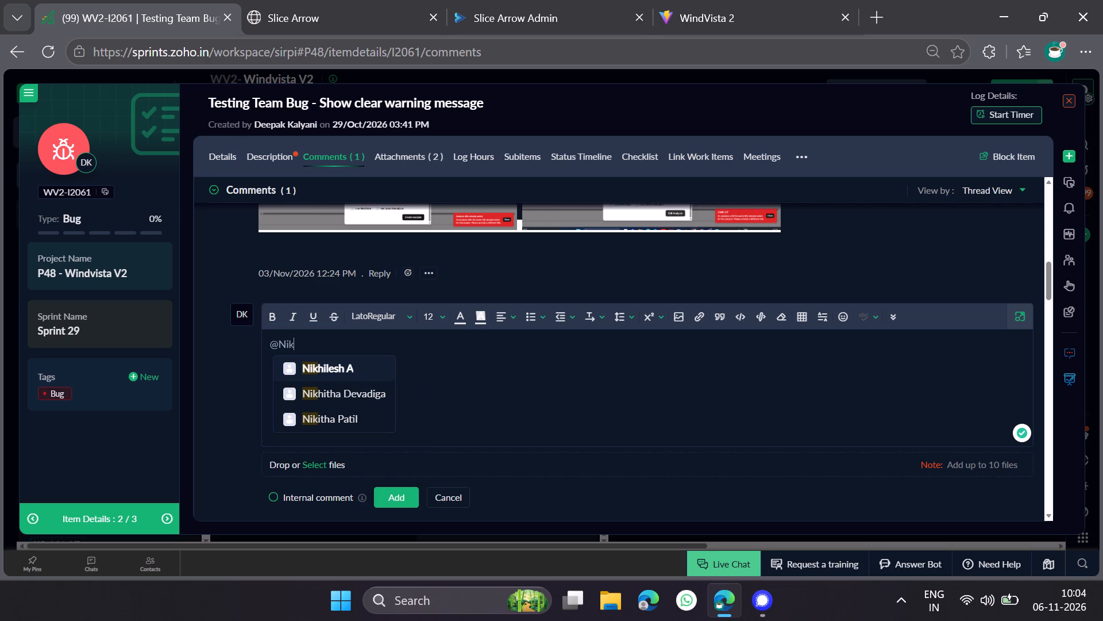
key("Down")
key("Return")
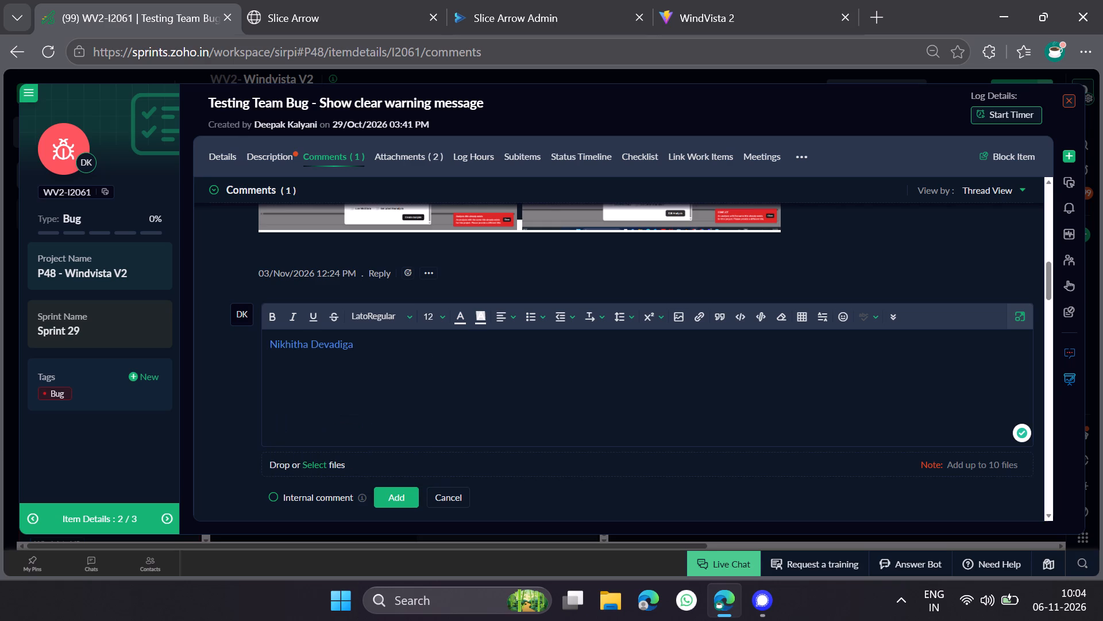
Write on a new line of the comment that changes are observed and a proper and meaningful message is now displayed.
key("shift+Return")
type("hanges observed now a")
key("space")
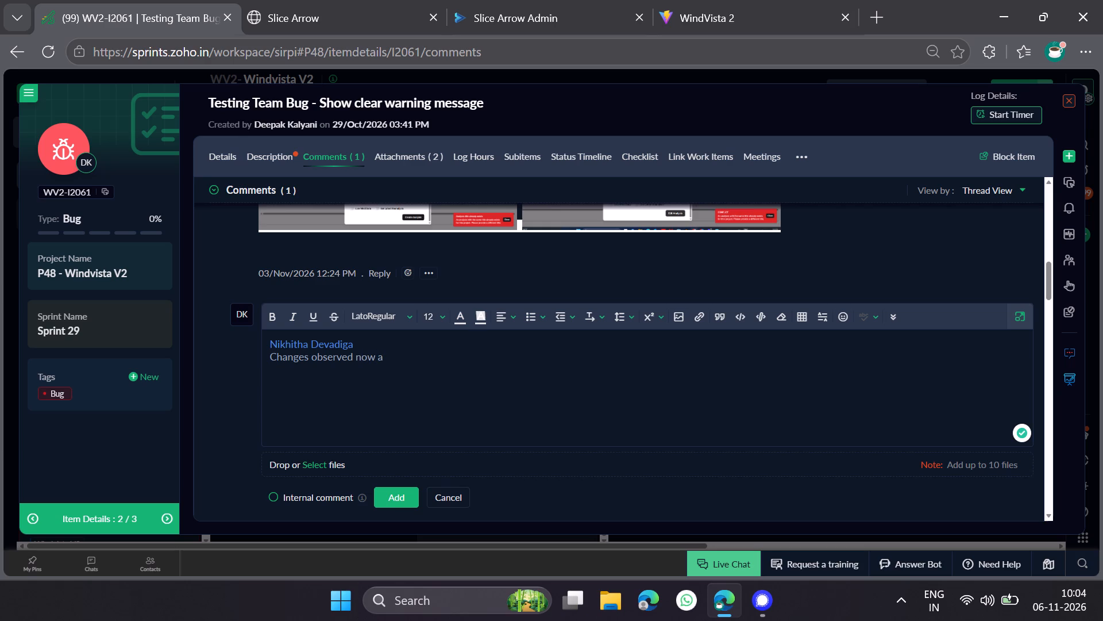
type("proper and")
key("space")
type("meaning")
key("BackSpace")
type("ful m")
key("e")
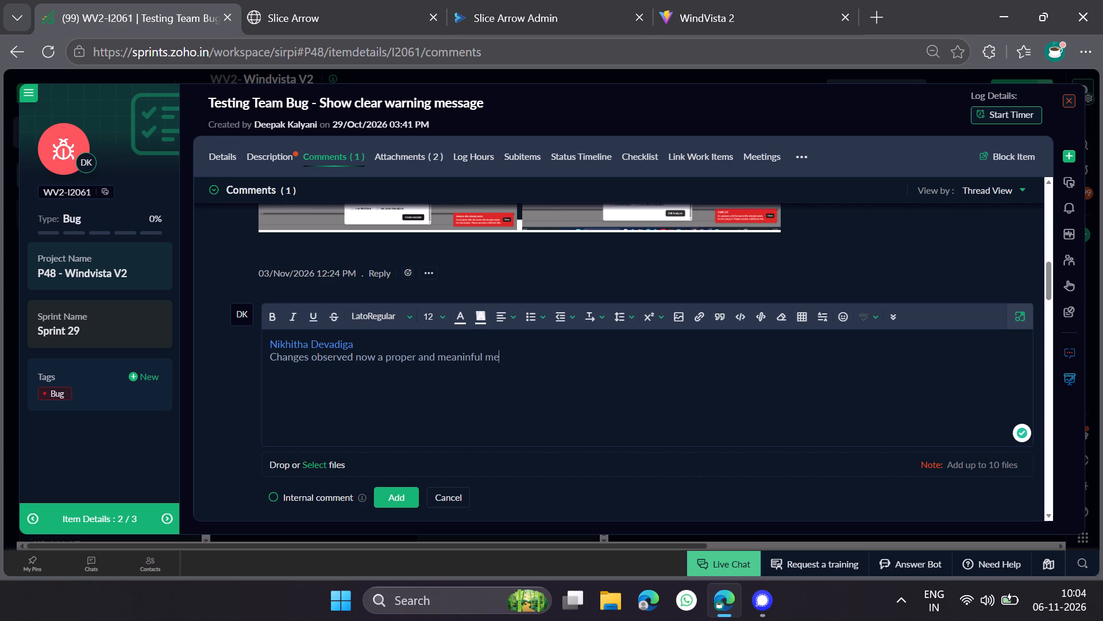
type("saage is s")
key("BackSpace")
type("displayeed")
key("space")
key("BackSpace")
key("BackSpace")
key("BackSpace")
key("d")
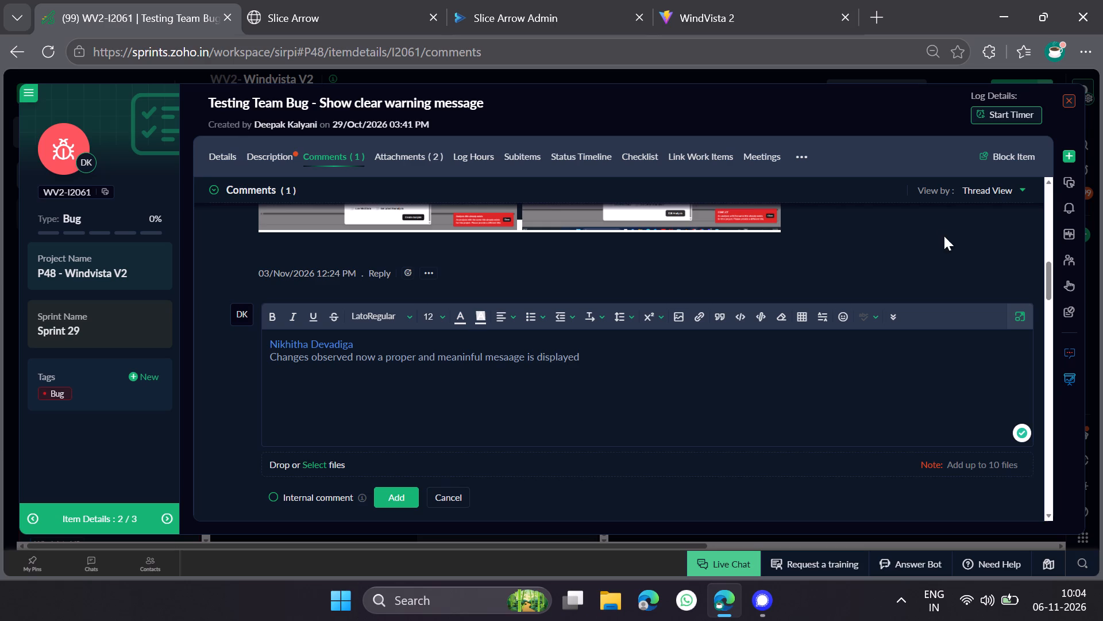
Copy "when duplicate name is created in create and edit analysis page." from the existing comment and append it to the new comment's sentence.
scroll(557, 336, "up", 4)
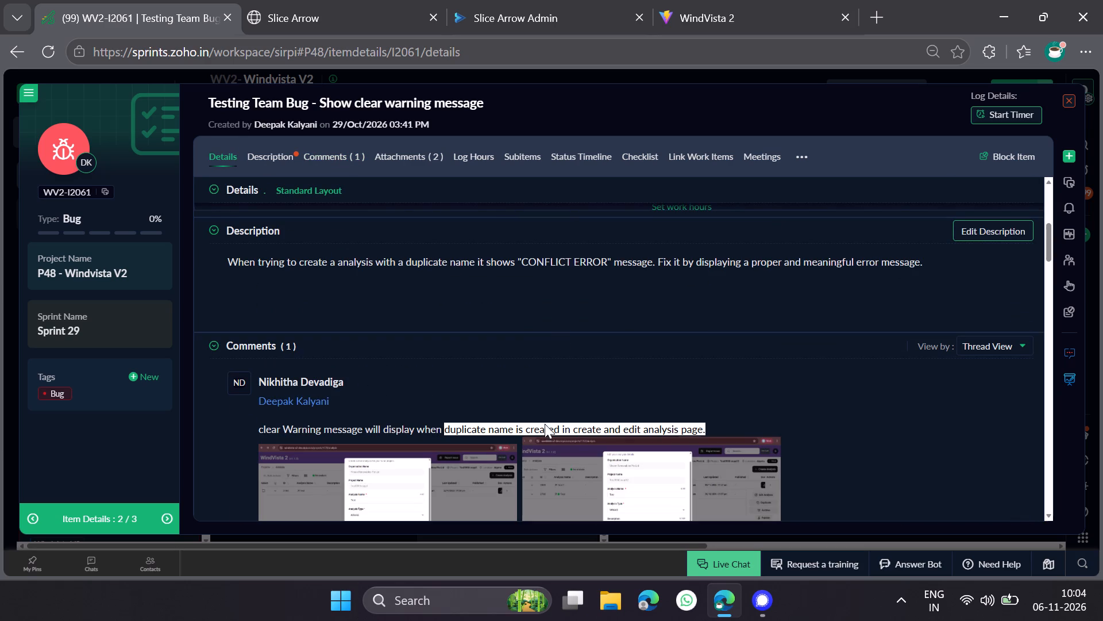
left_click_drag(717, 423, 650, 425)
left_click_drag(650, 425, 493, 425)
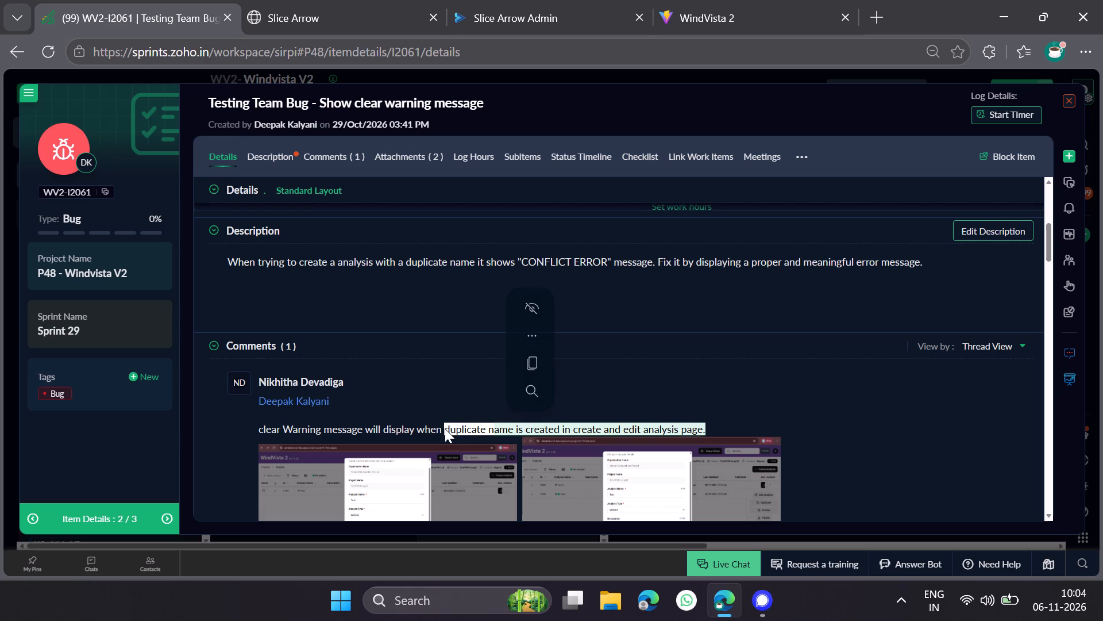
left_click_drag(411, 431, 695, 440)
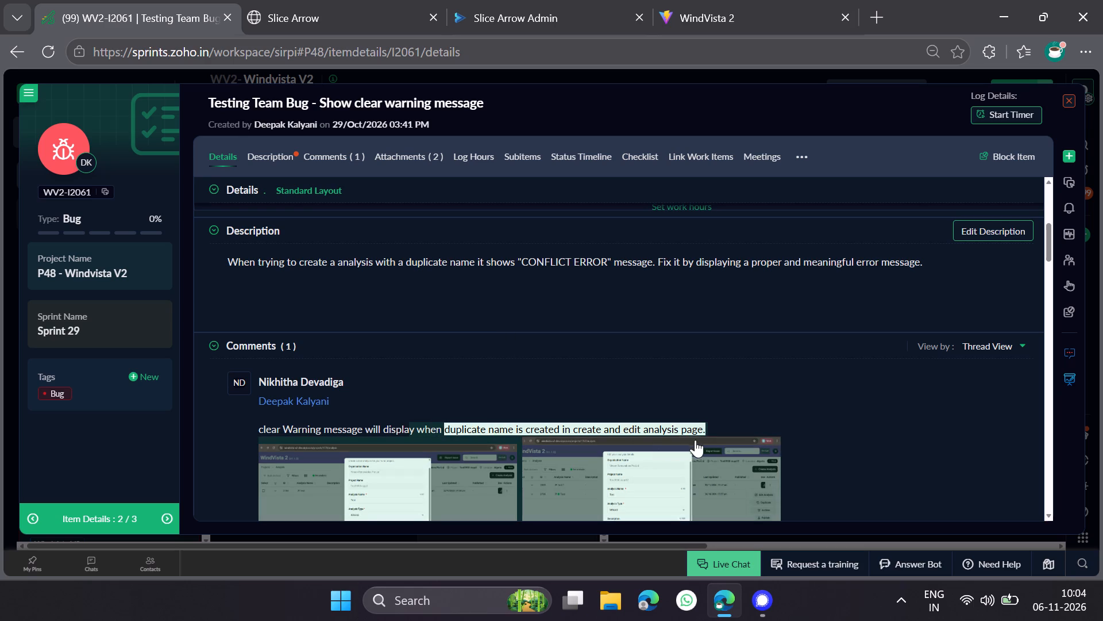
left_click_drag(695, 440, 710, 430)
key("ctrl+c")
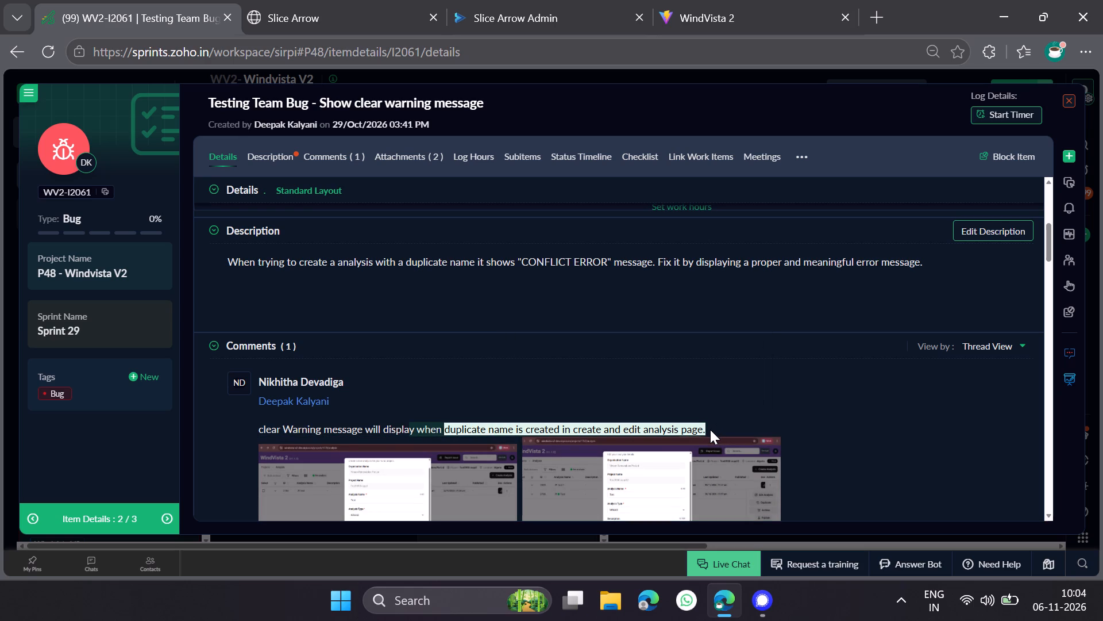
scroll(806, 420, "down", 5)
left_click(615, 281)
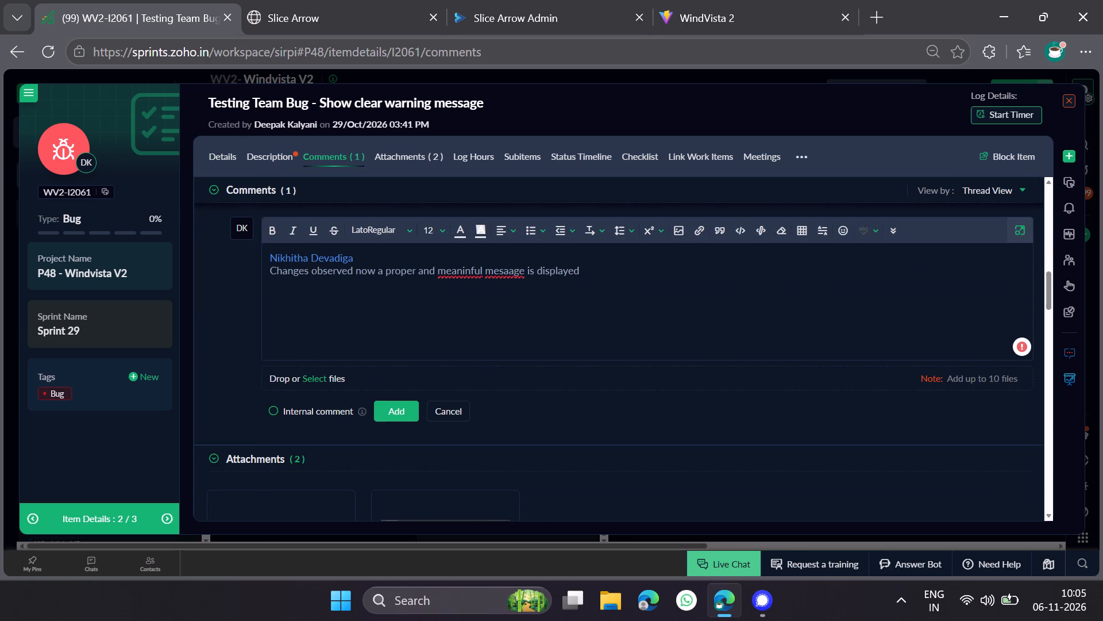
key("space")
right_click(615, 281)
left_click(732, 313)
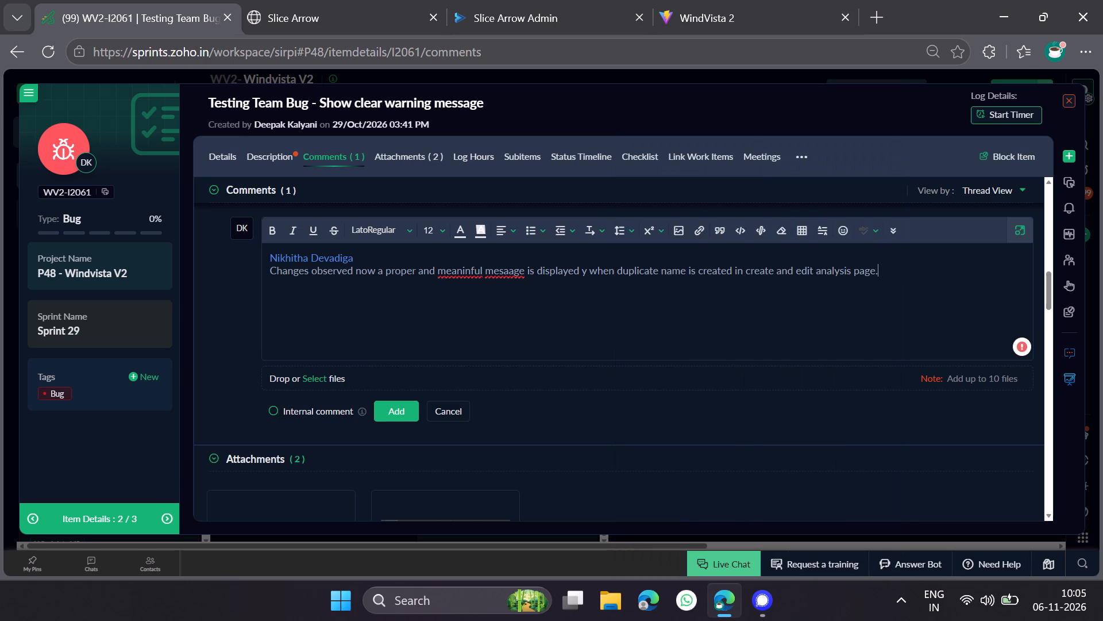
left_click(669, 315)
left_click(588, 272)
key("BackSpace")
key("BackSpace")
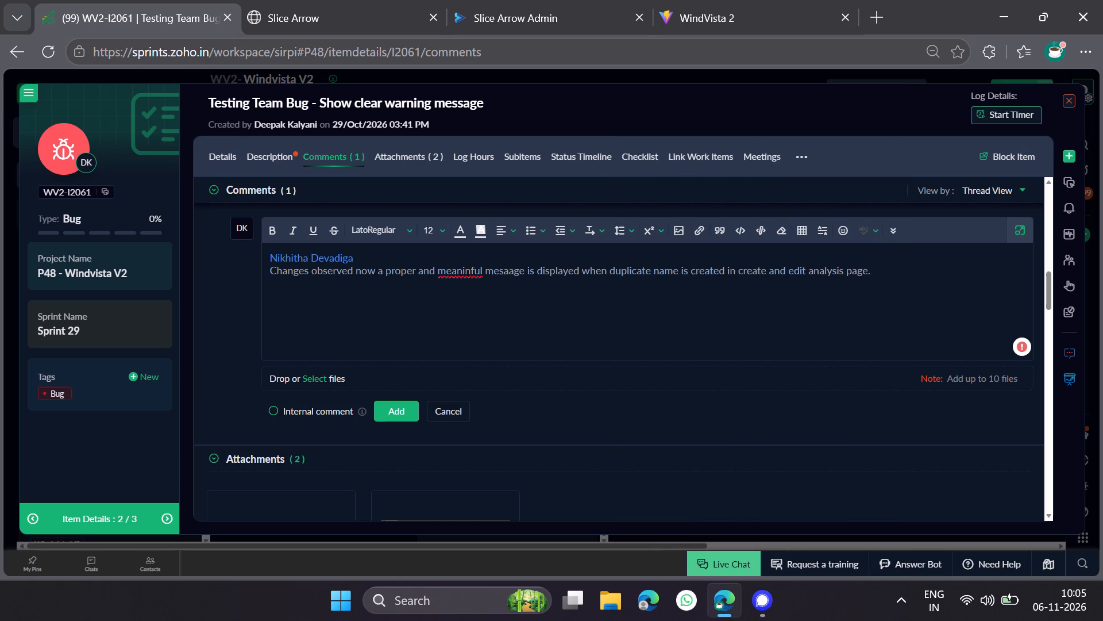
Correct the two misspelled words in the comment to "meaningful" and "message".
left_click(469, 276)
right_click(492, 272)
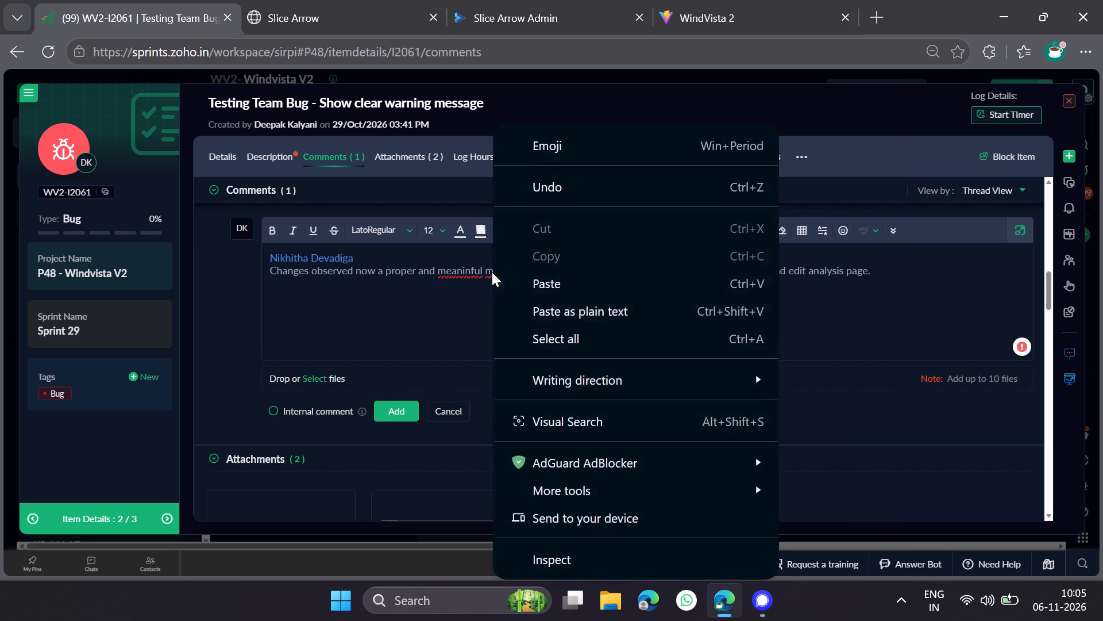
left_click(453, 267)
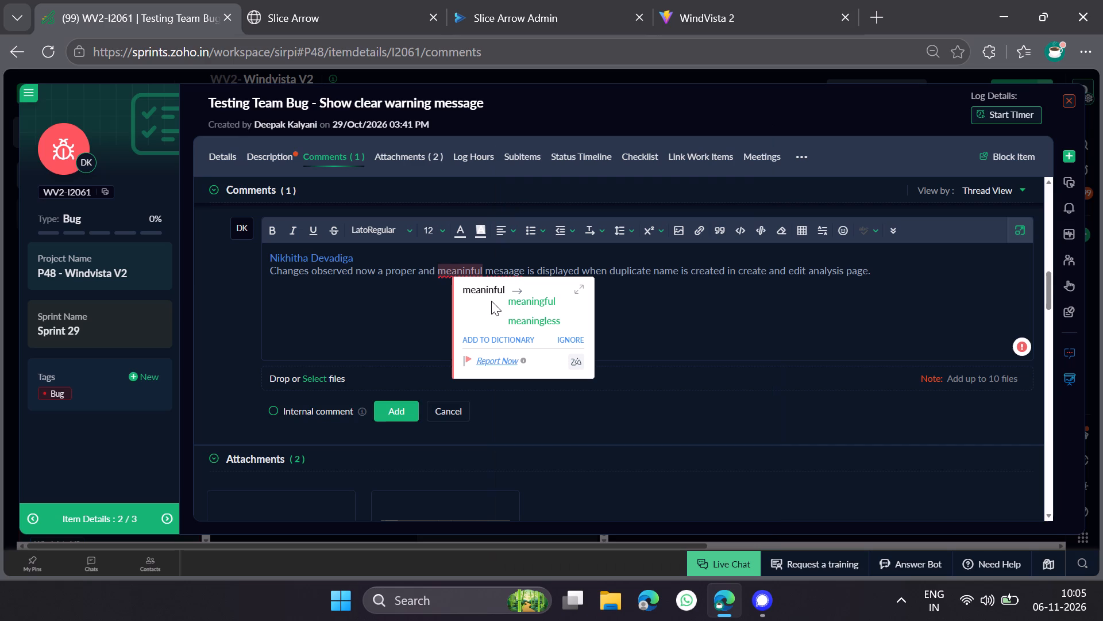
left_click(509, 301)
left_click(508, 273)
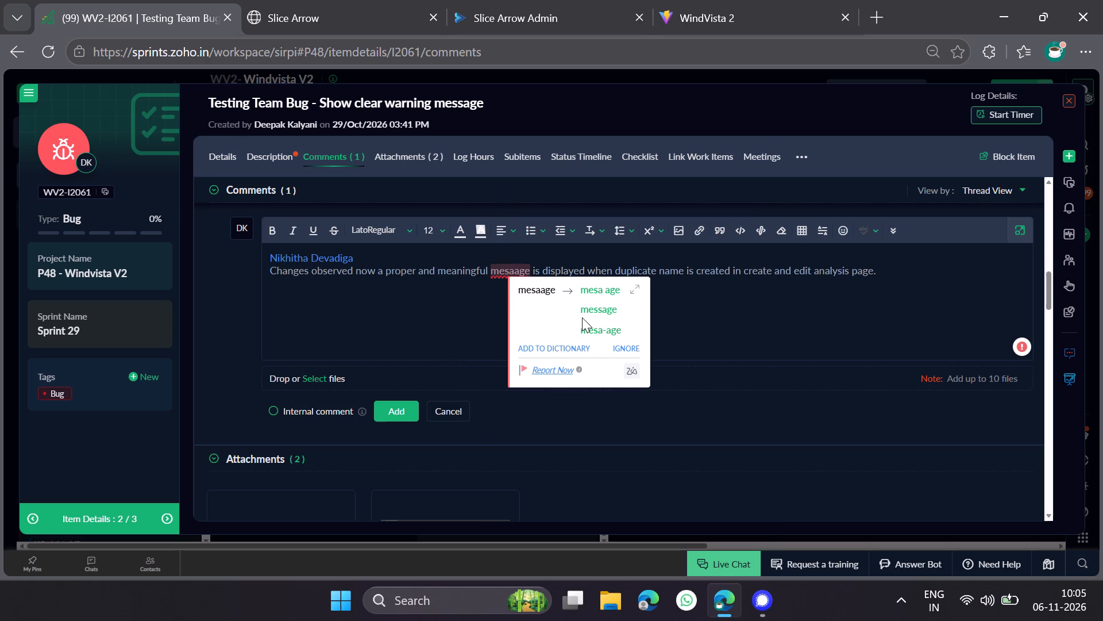
left_click(597, 313)
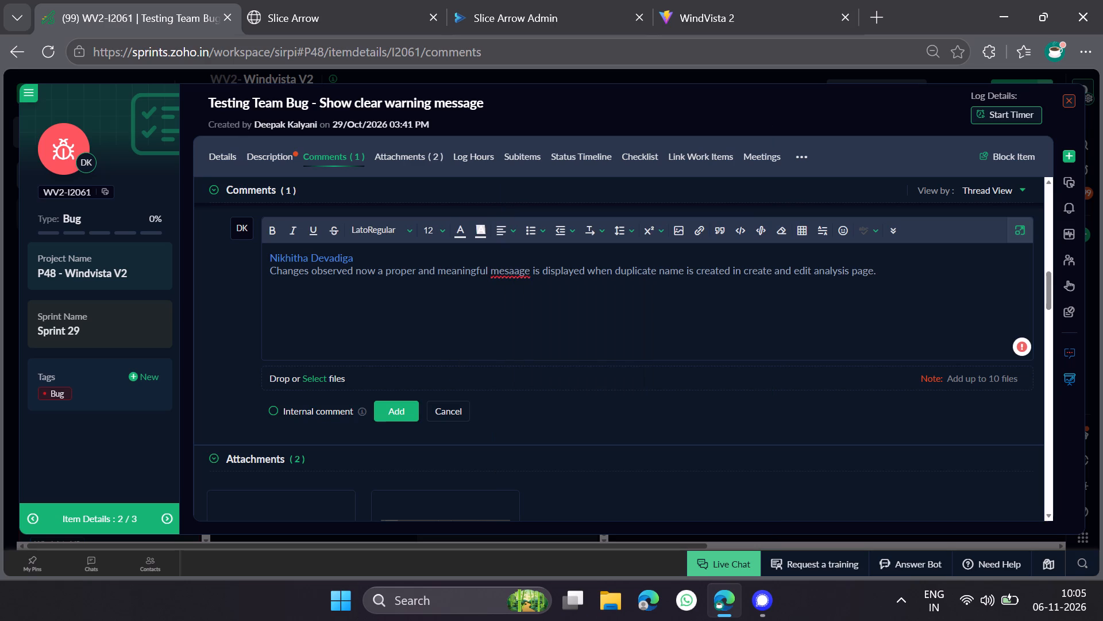
Capture a full-screen screenshot of the duplicate-name analysis attempt on the dev site and insert it below the comment text.
left_click(913, 275)
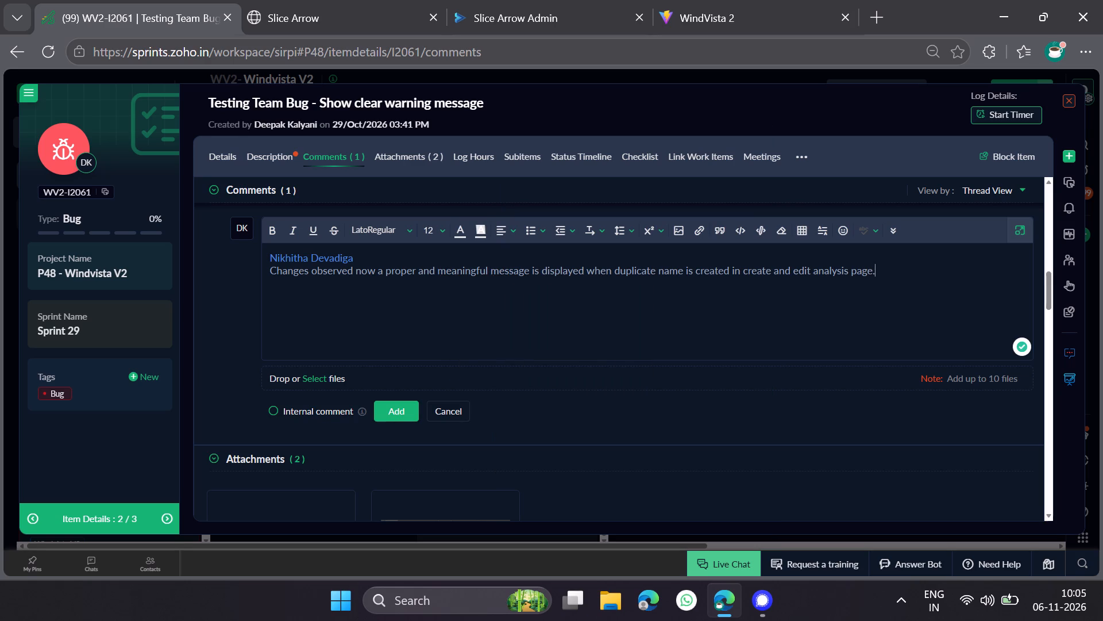
key("shift+Return")
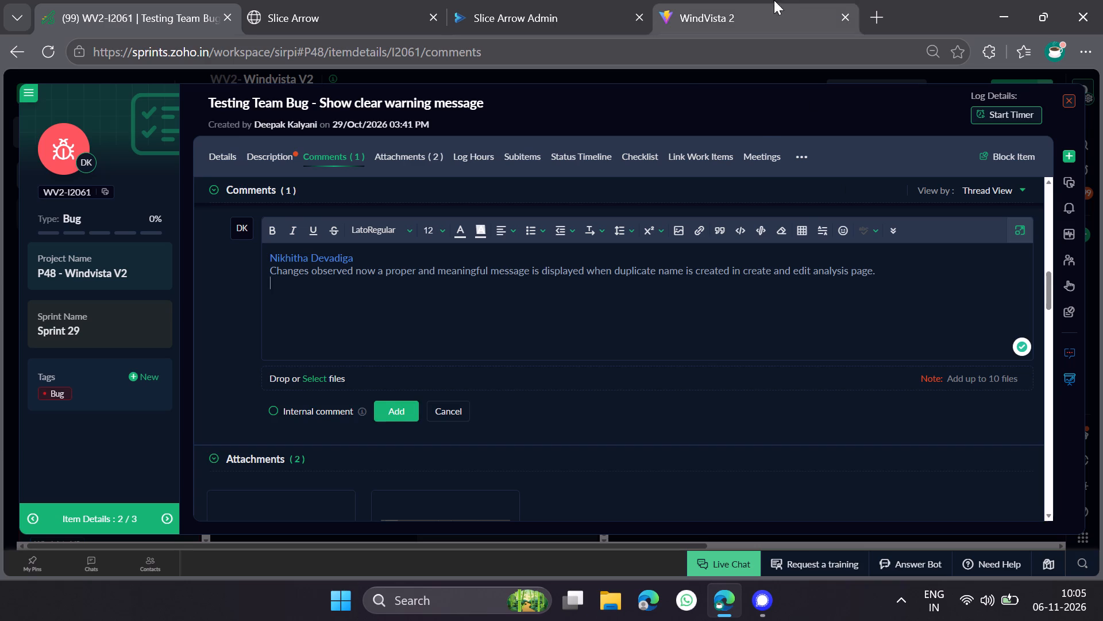
left_click(774, 0)
key("Print")
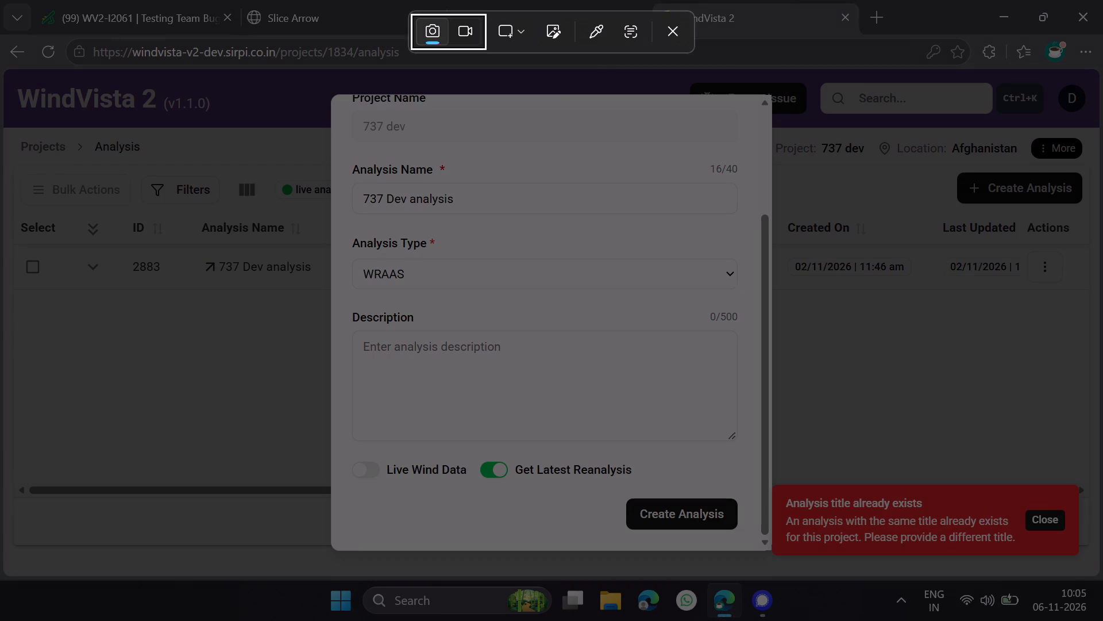
left_click_drag(0, 31, 1102, 620)
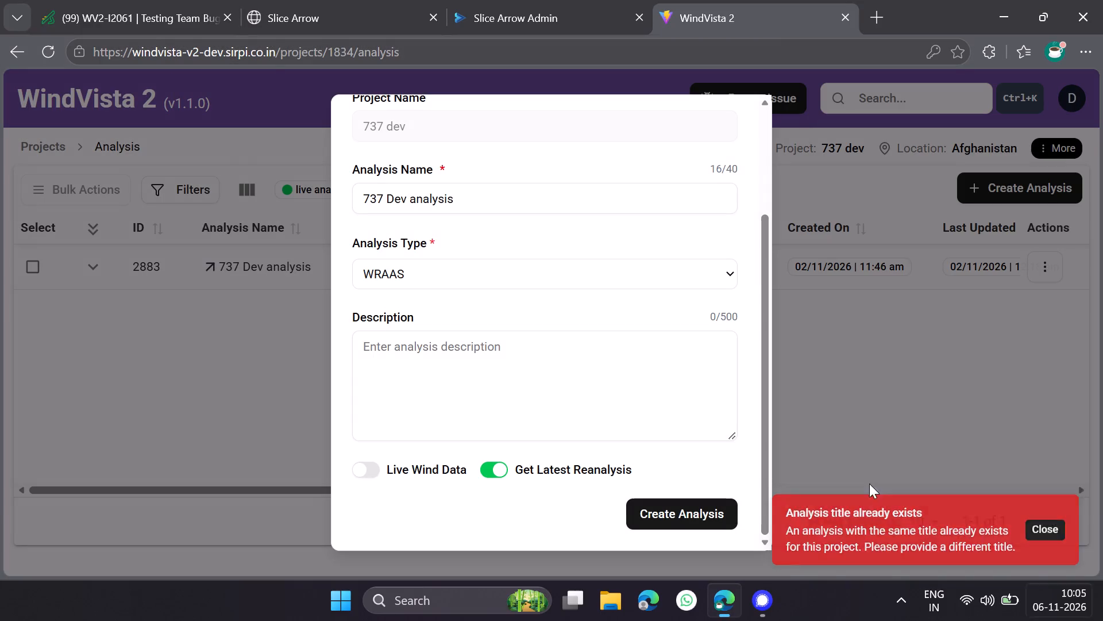
left_click(331, 0)
left_click(142, 0)
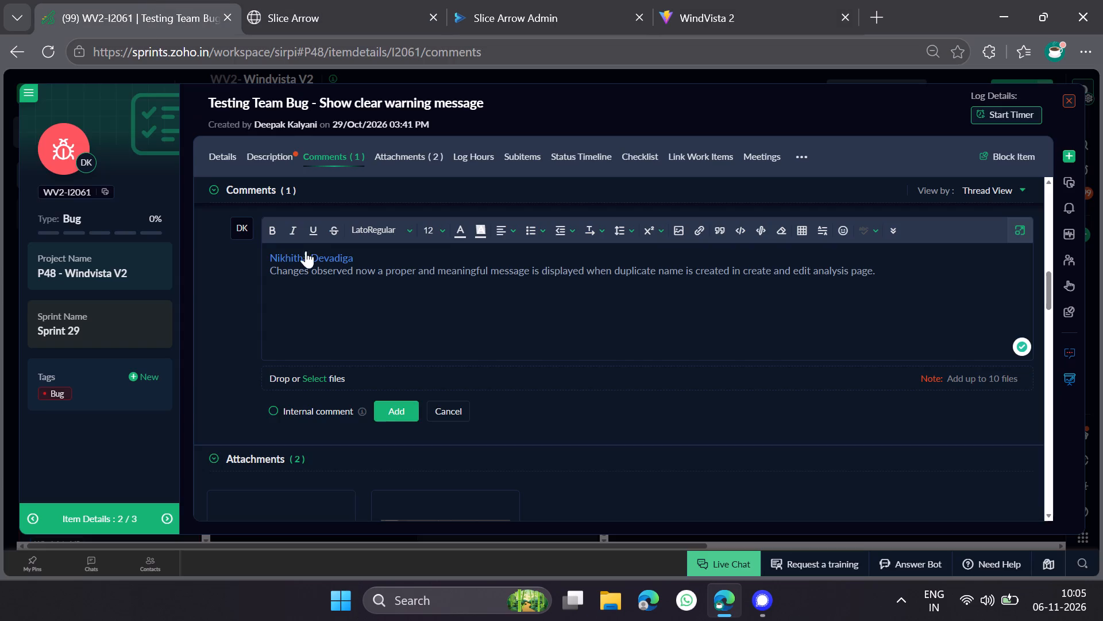
key("ctrl+v")
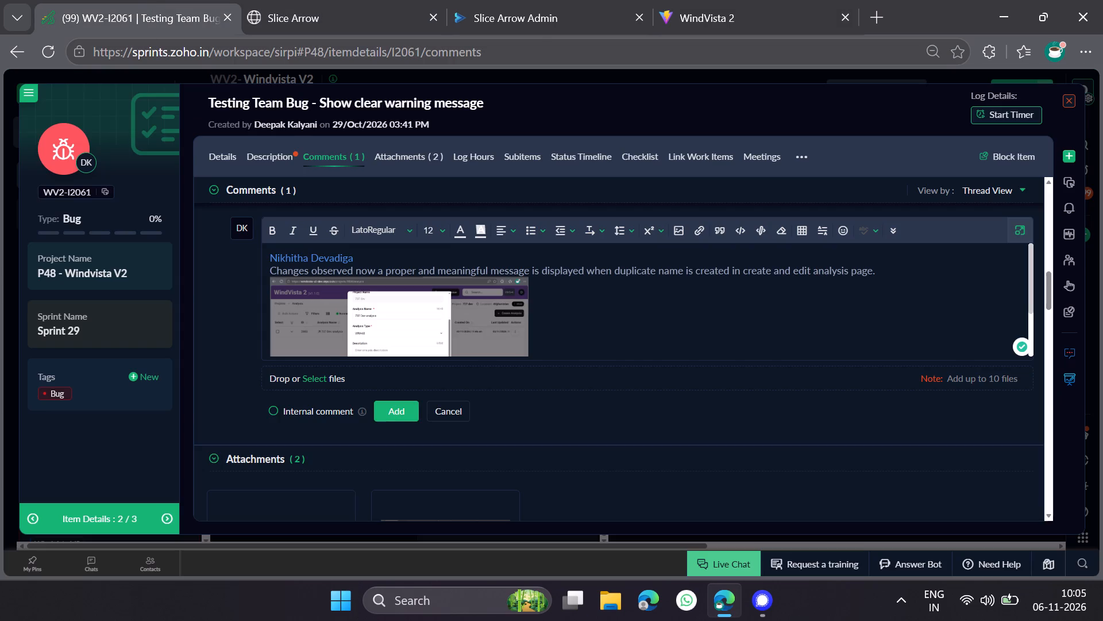
Open the WindVista 2 beta site in a new browser tab.
left_click(883, 4)
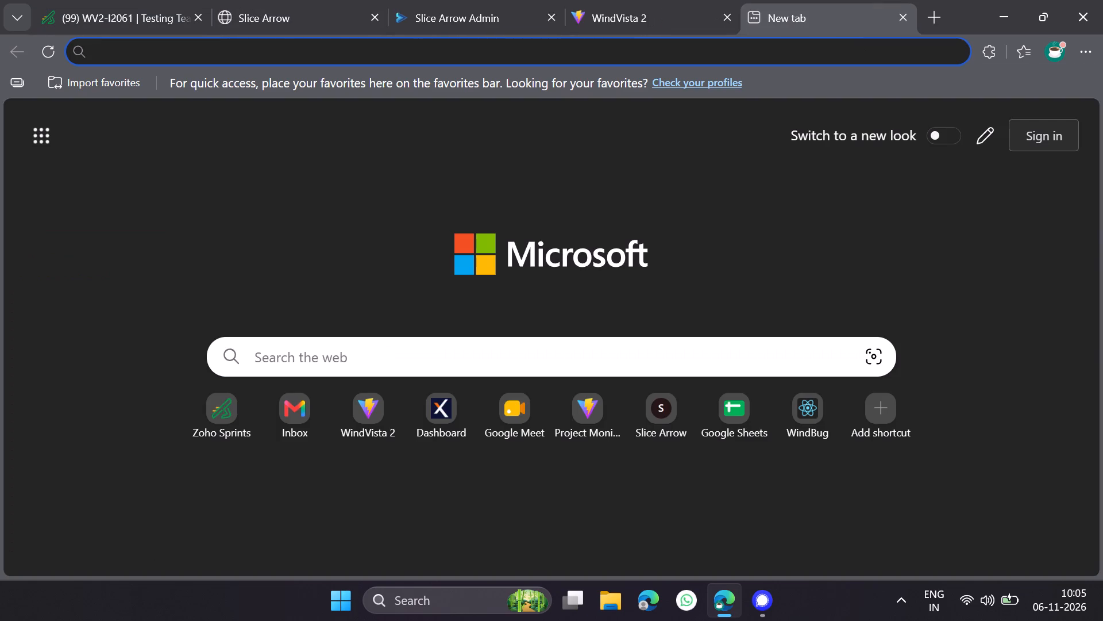
type("wind")
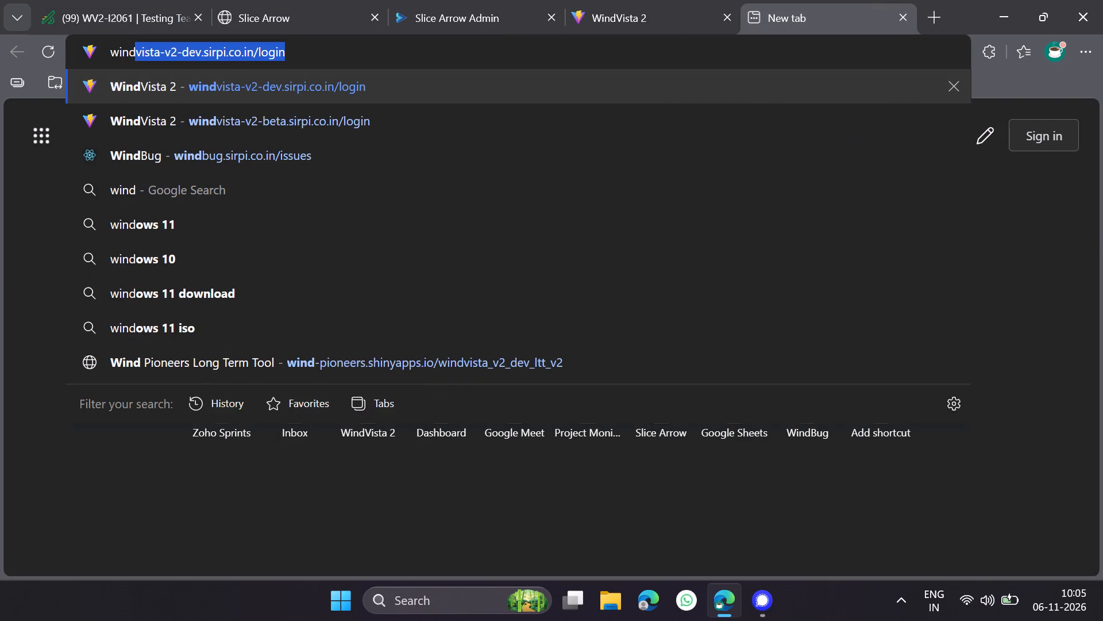
key("Down")
key("Return")
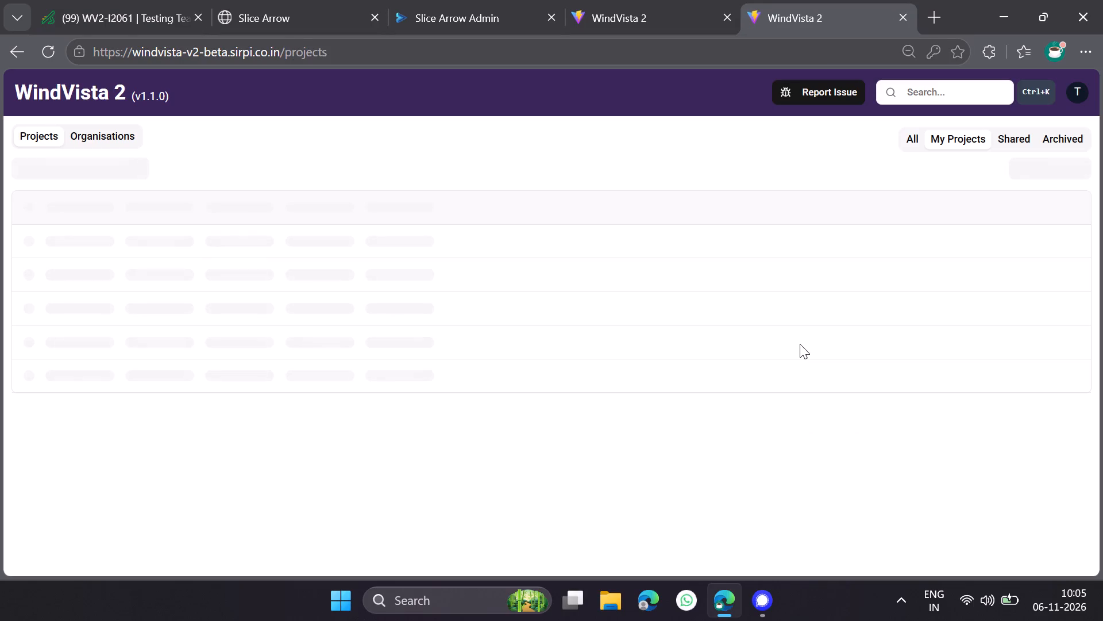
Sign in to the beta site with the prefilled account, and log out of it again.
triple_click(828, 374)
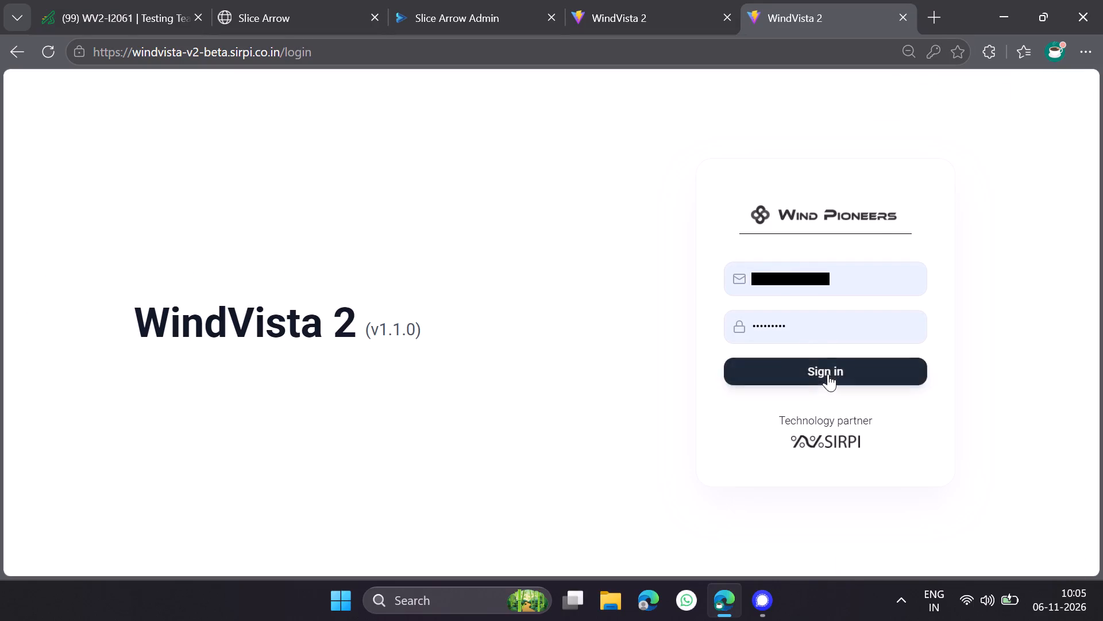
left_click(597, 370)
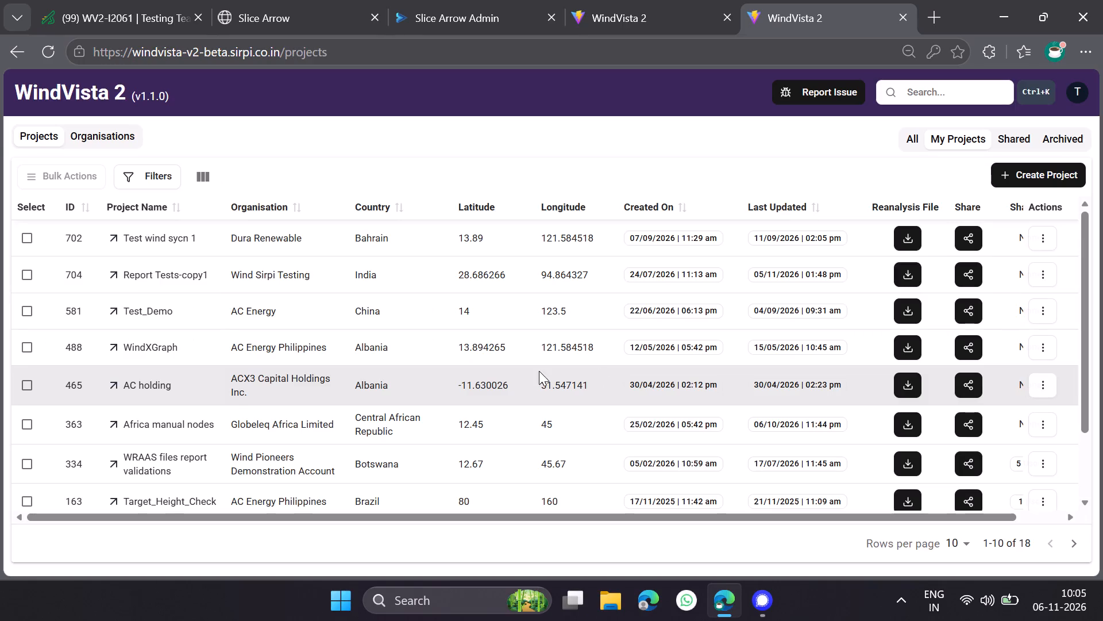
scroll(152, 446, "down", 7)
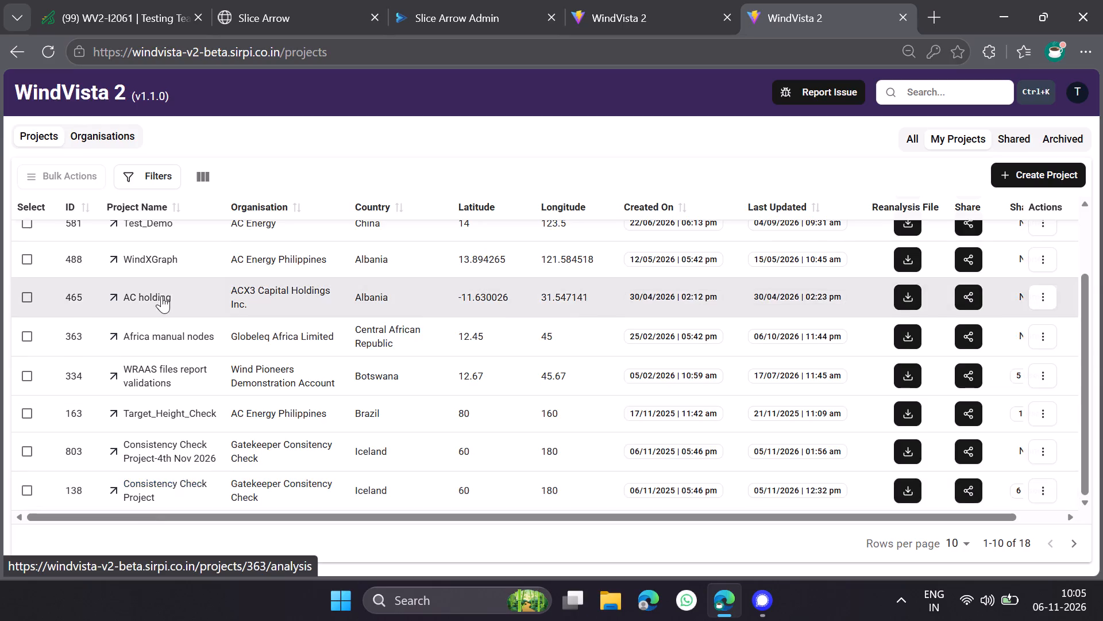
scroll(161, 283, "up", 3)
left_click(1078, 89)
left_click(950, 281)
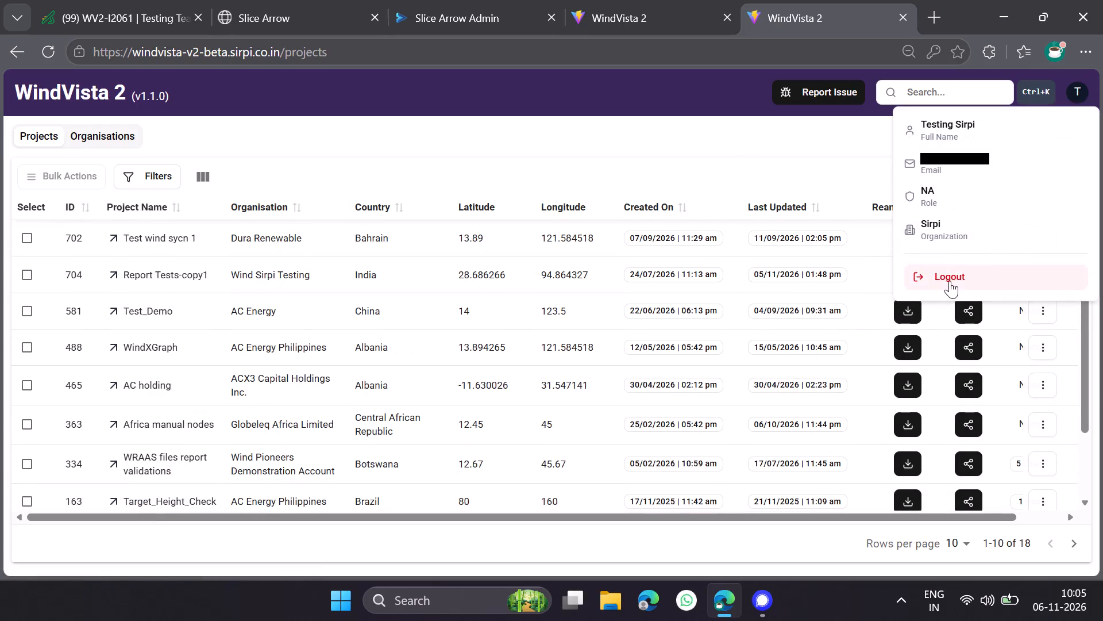
Sign in to the WindVista 2 beta site with the other saved account.
left_click(847, 282)
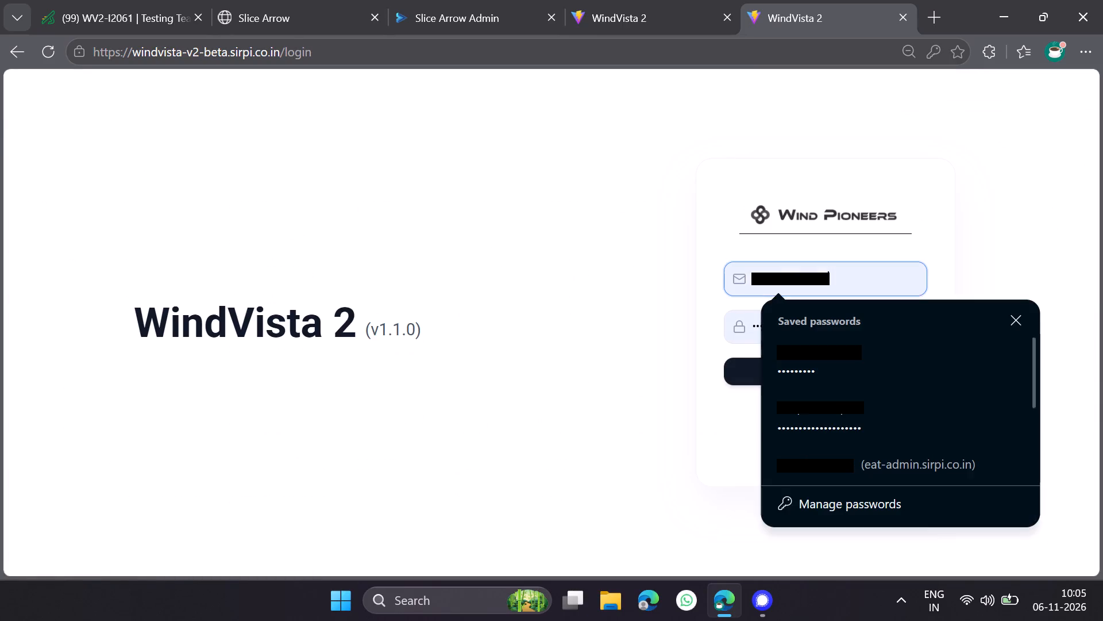
left_click(830, 421)
left_click(831, 356)
left_click(827, 366)
left_click(1033, 275)
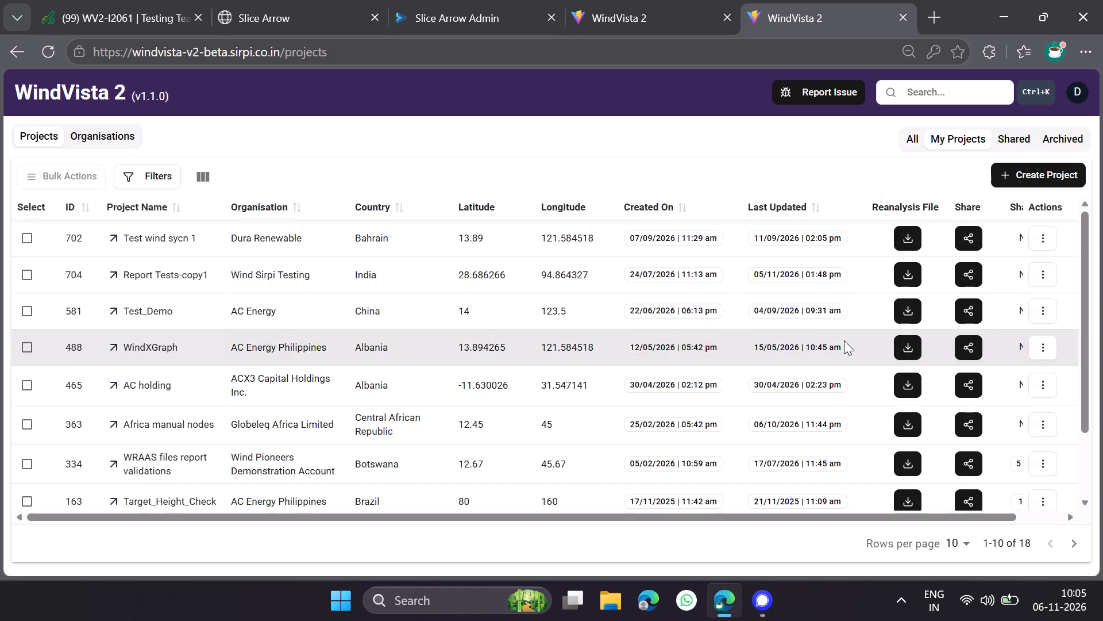
Open the project "1310 Beta" from the project list.
scroll(87, 474, "down", 5)
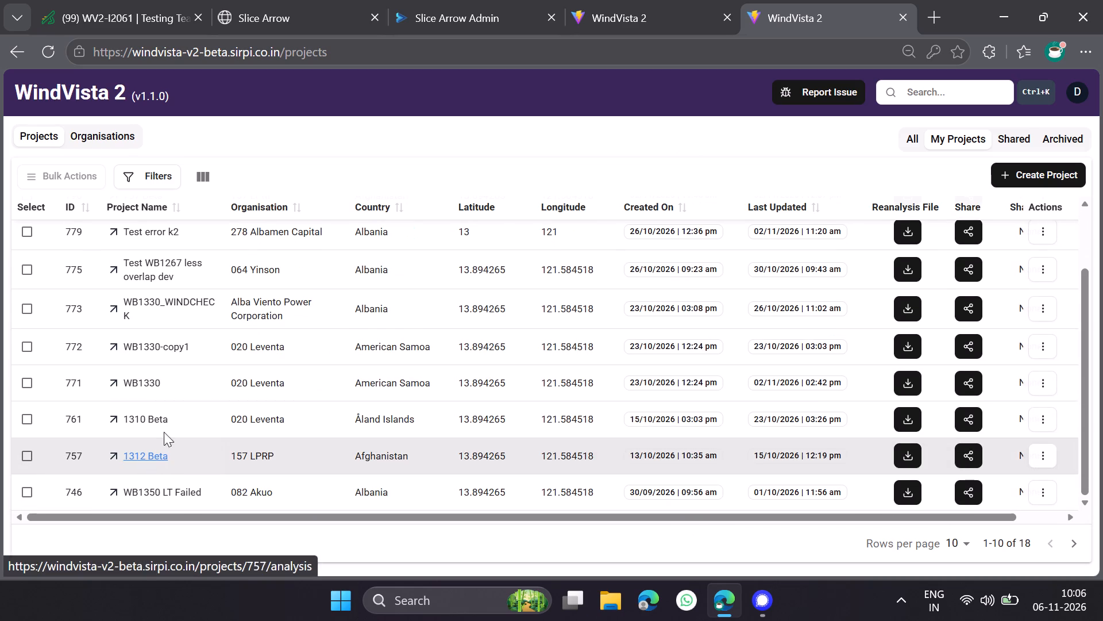
left_click(165, 417)
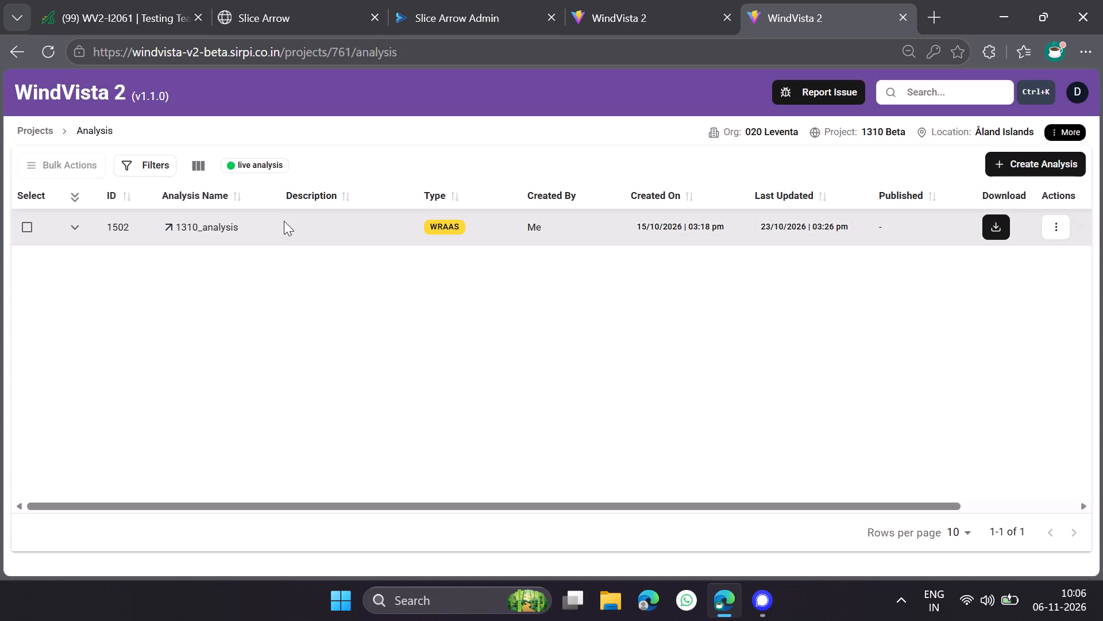
Try to create a WRAAS analysis with the duplicate name "1310_analysis" in the 1310 Beta project, with Get Latest Reanalysis enabled.
left_click(1016, 167)
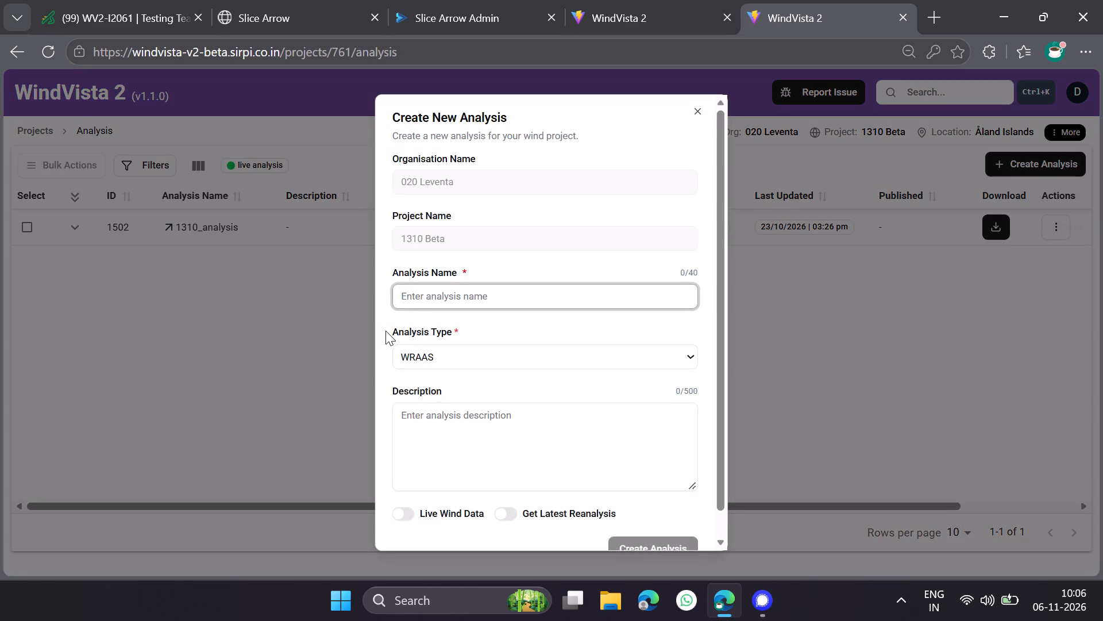
type("1310_analy")
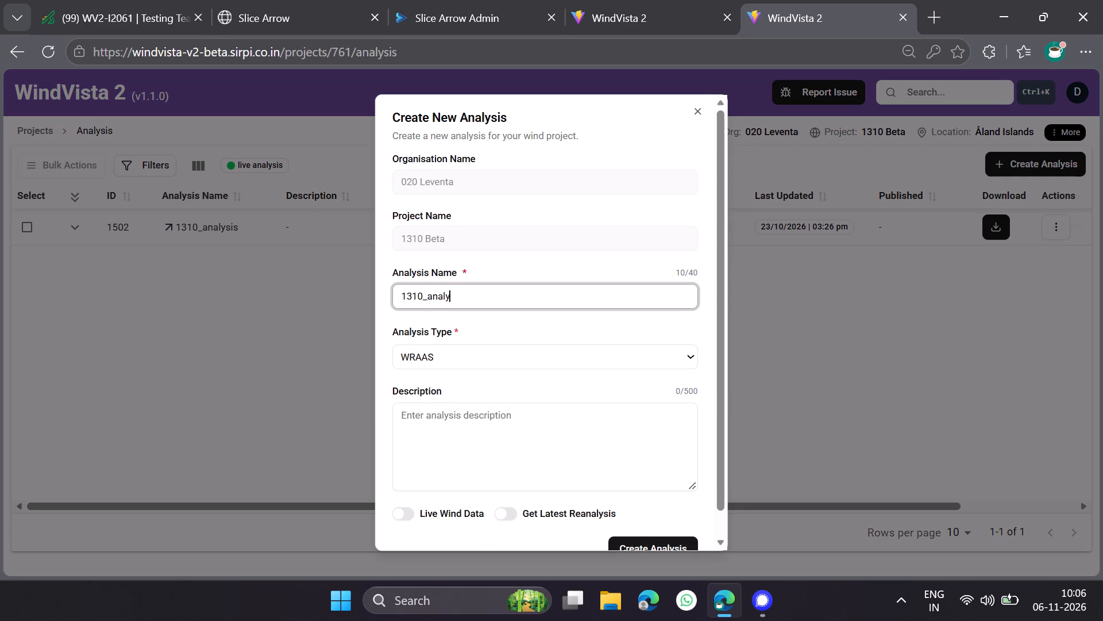
type("sis")
scroll(526, 338, "down", 5)
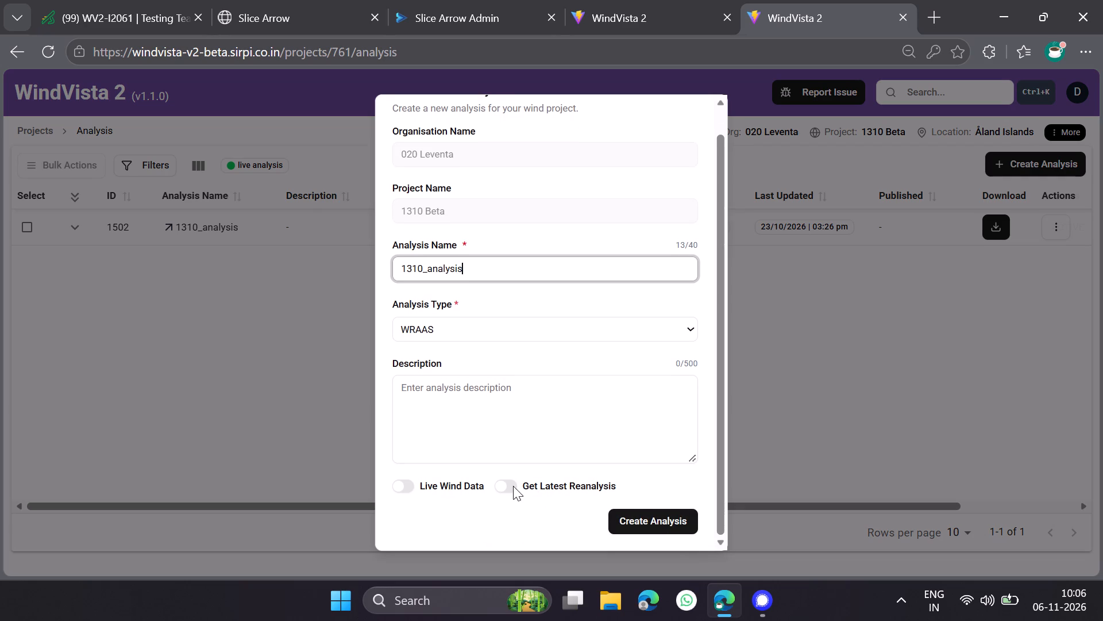
left_click(513, 486)
scroll(530, 309, "down", 4)
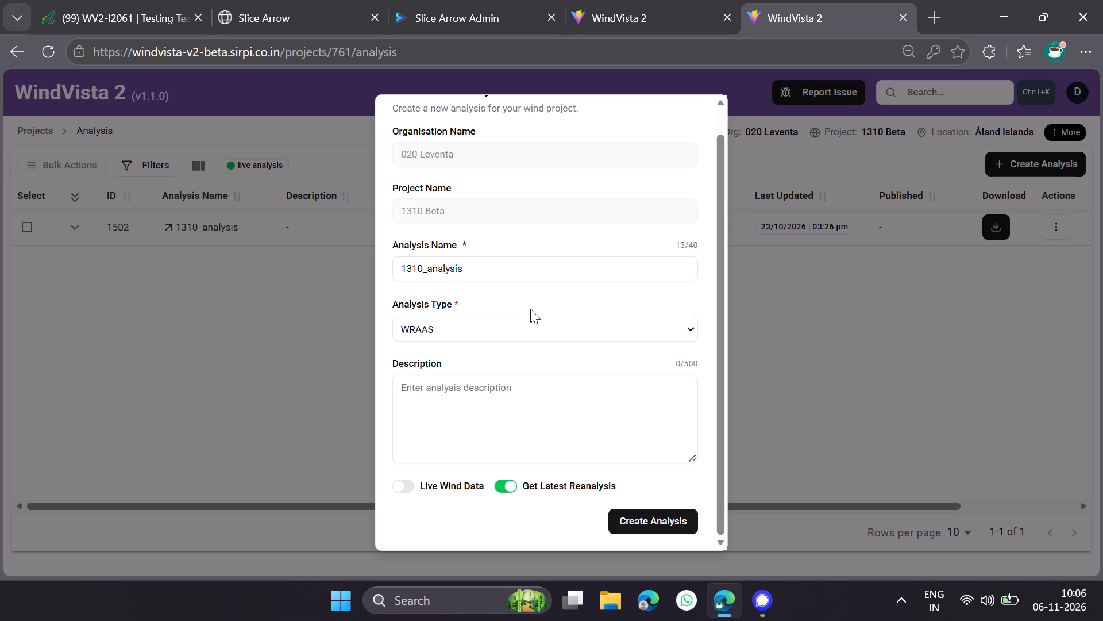
scroll(530, 309, "down", 3)
left_click(670, 526)
scroll(670, 526, "down", 4)
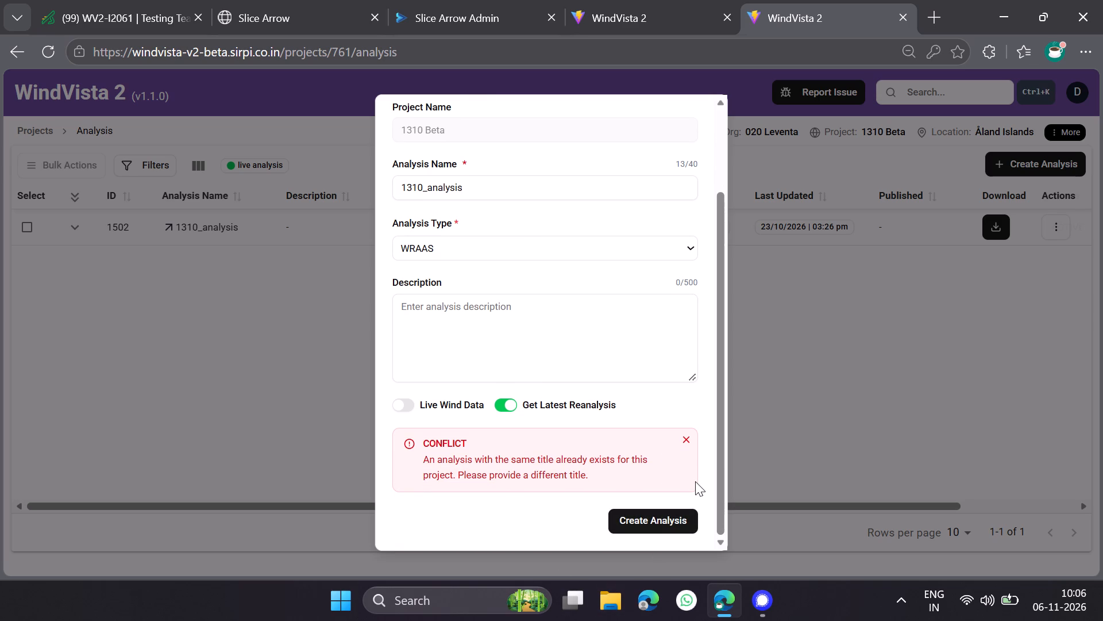
Capture a screenshot of the beta page with the Create New Analysis form, leaving out the browser tab strip.
key("Print")
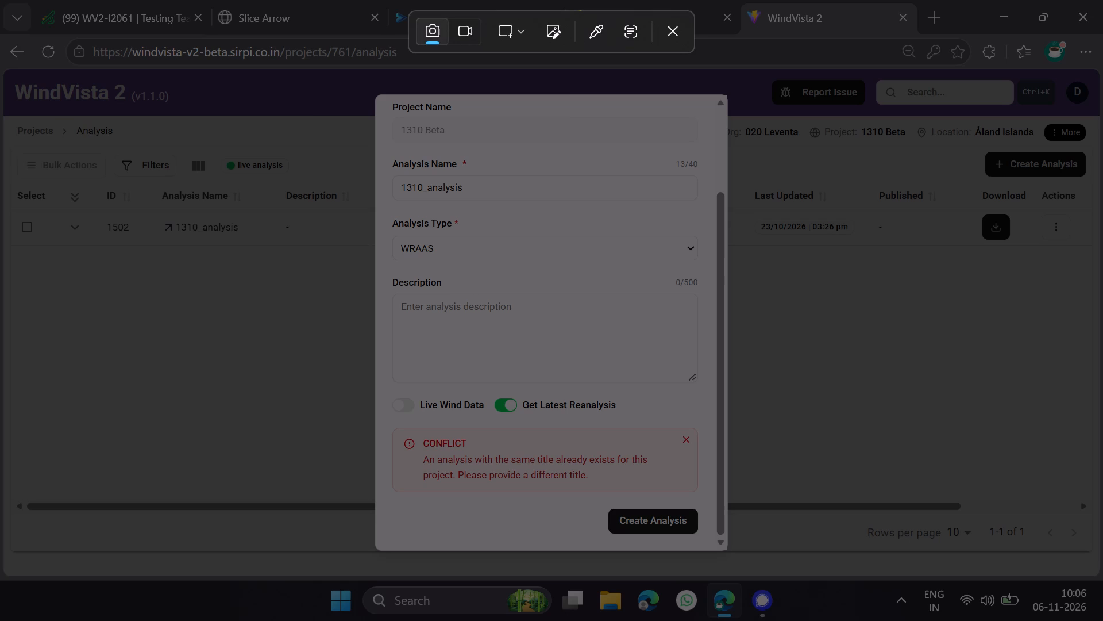
left_click_drag(0, 36, 1102, 620)
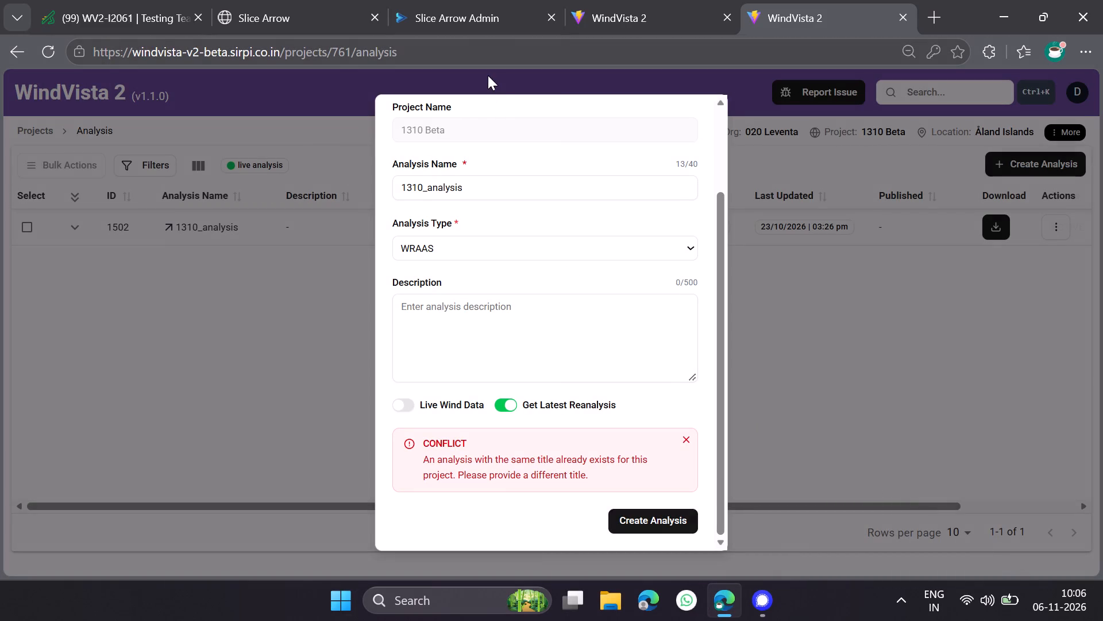
Reset the zoom of the beta analysis page to 100%.
scroll(529, 368, "up", 5)
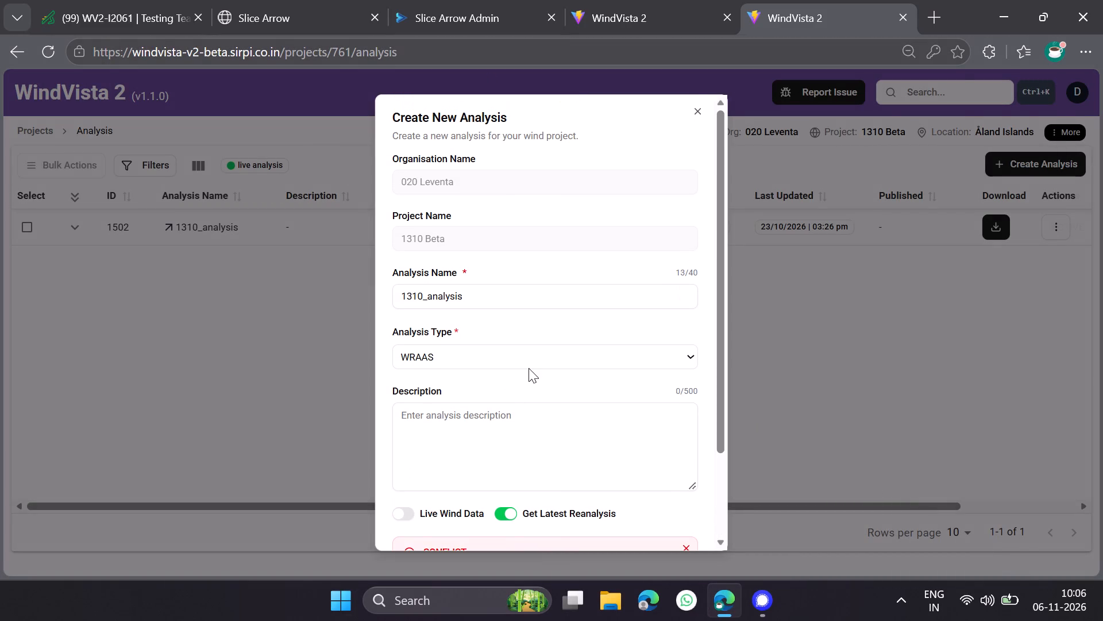
scroll(529, 368, "down", 3, "ctrl")
scroll(529, 368, "up", 2, "ctrl")
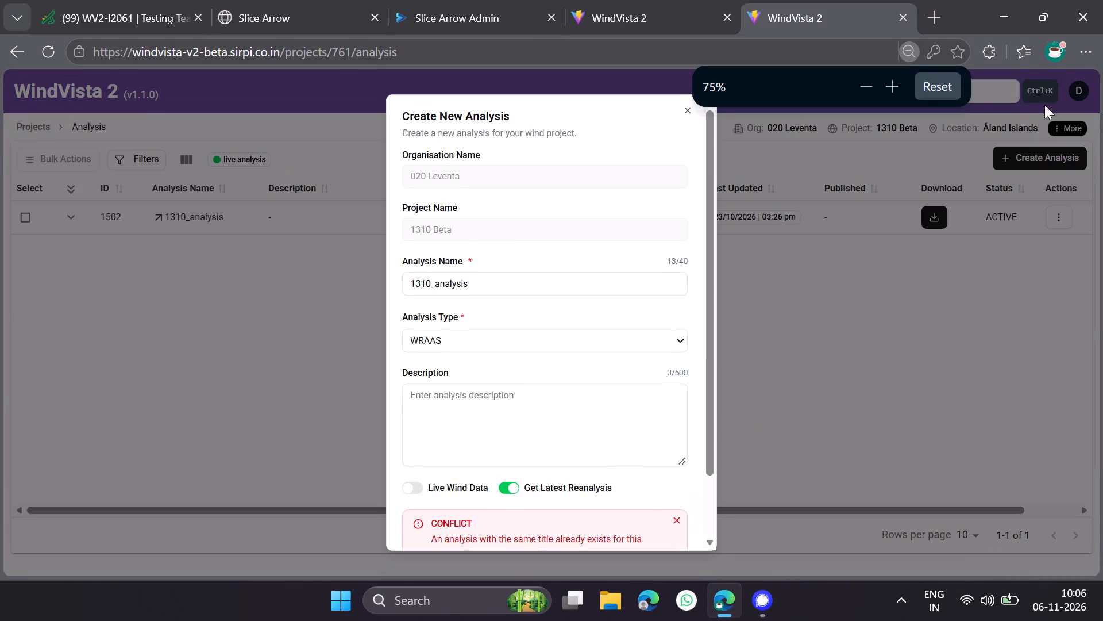
left_click(936, 87)
scroll(591, 287, "down", 7)
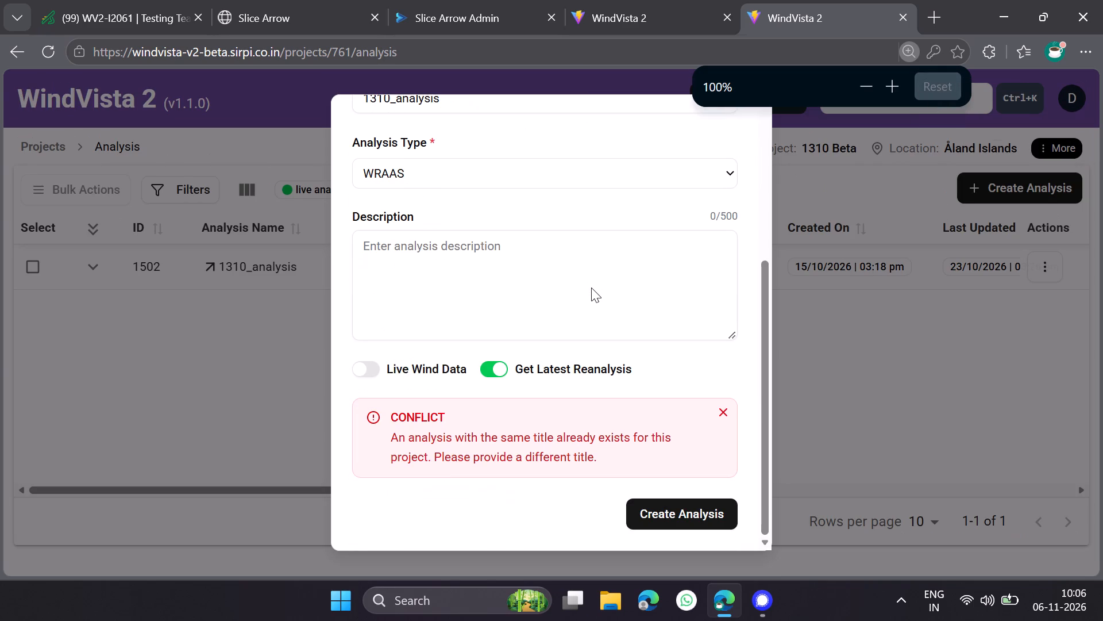
Add the line "Move for Beta release and show it as" beneath the first sentence of the WV2-I2061 comment draft.
left_click(646, 0)
left_click(418, 0)
left_click(297, 0)
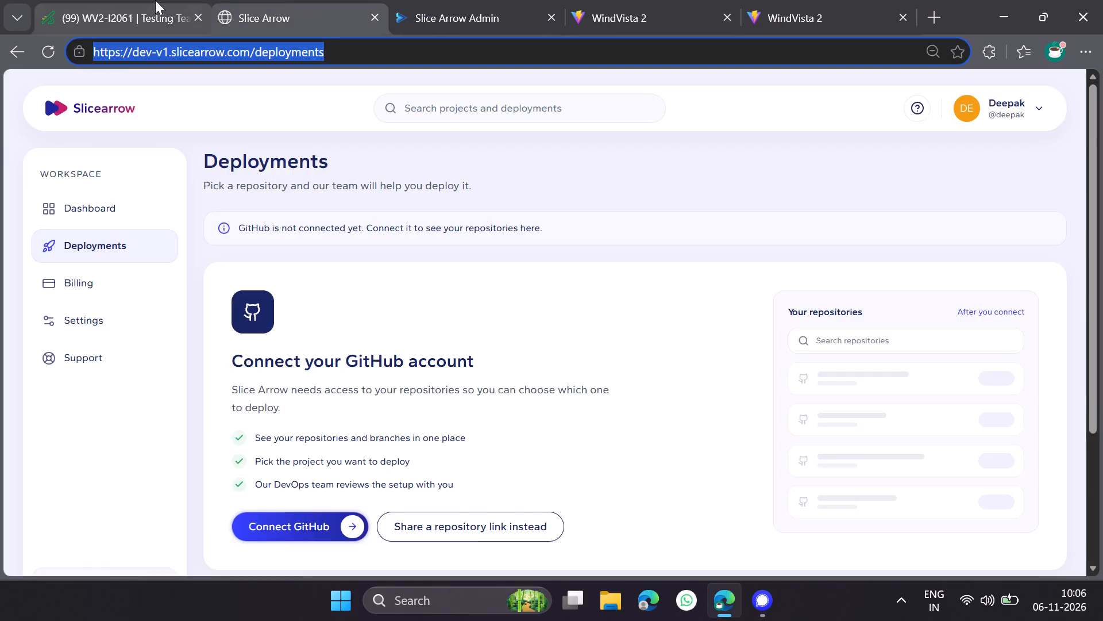
left_click(155, 0)
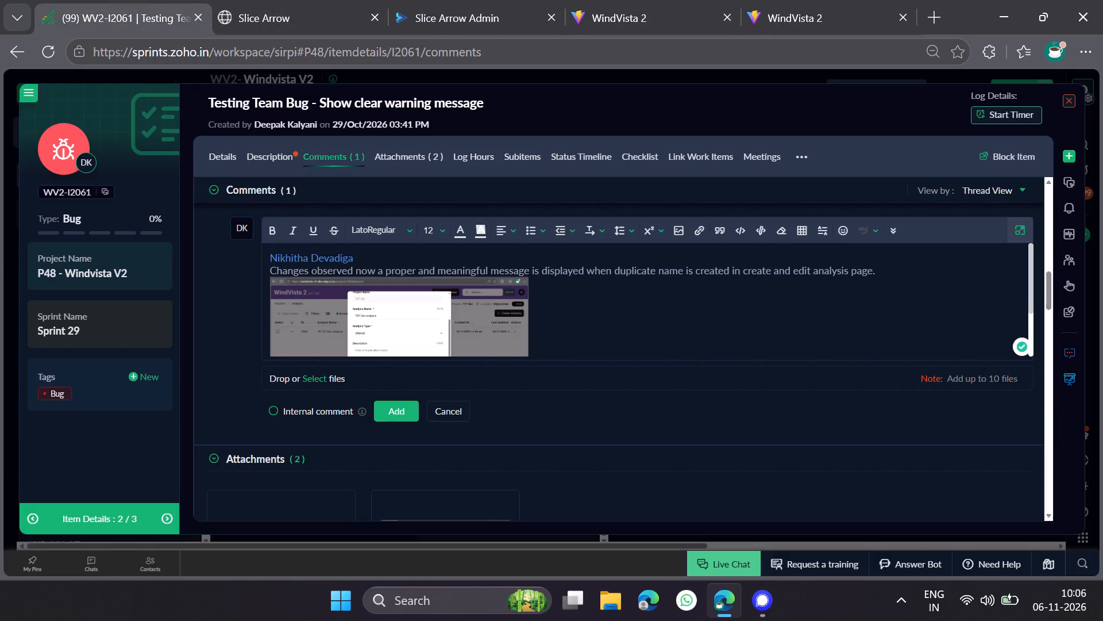
left_click(900, 270)
key("shift+Return")
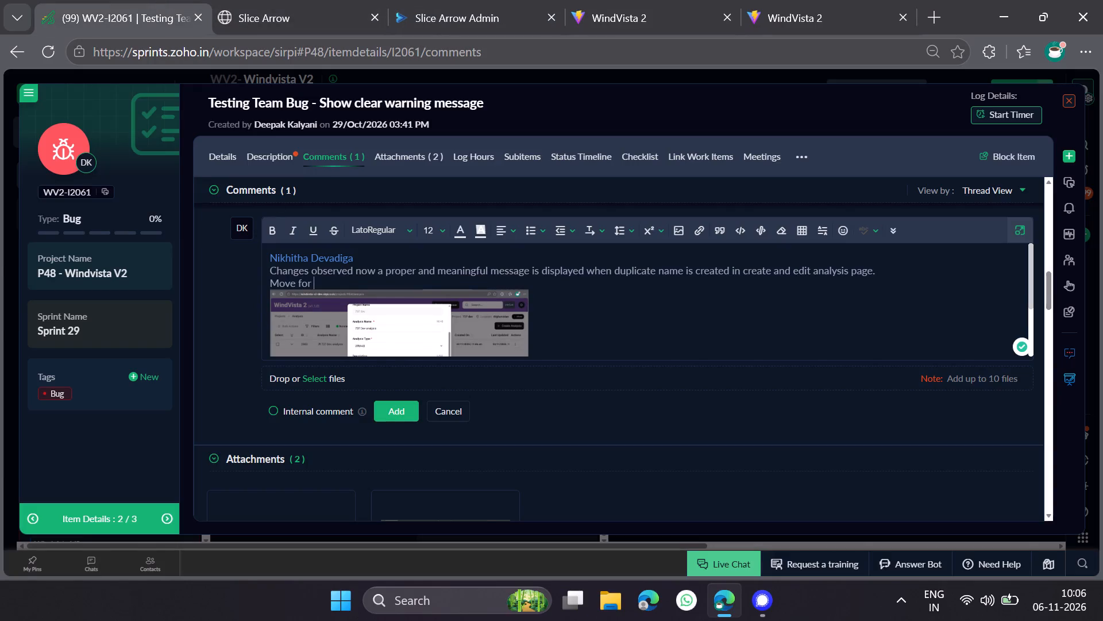
type("eta")
key("space")
type("release")
key("space")
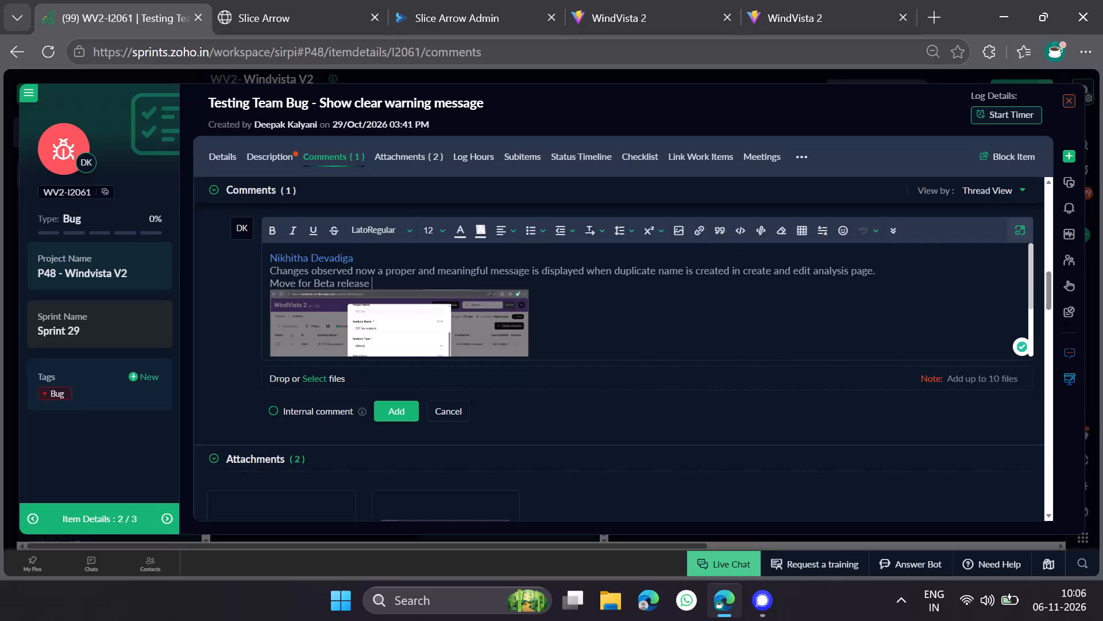
type("and show it as")
key("space")
On the dev site, resubmit the duplicate "737 Dev analysis" to recheck how the warning is displayed, and dismiss the notification.
left_click(581, 0)
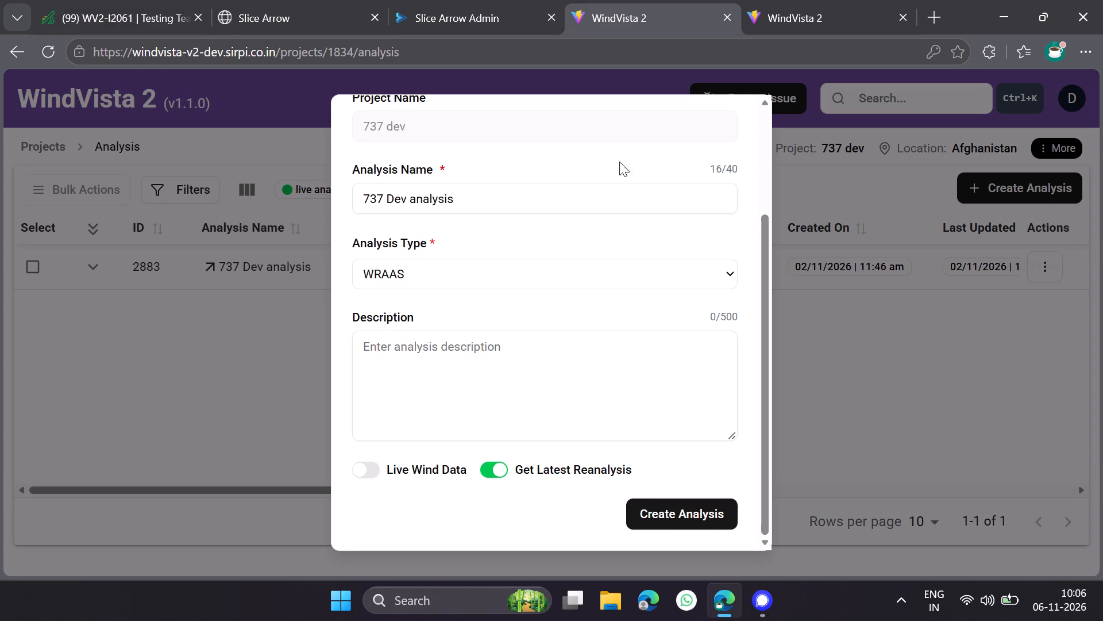
left_click(691, 496)
left_click(685, 511)
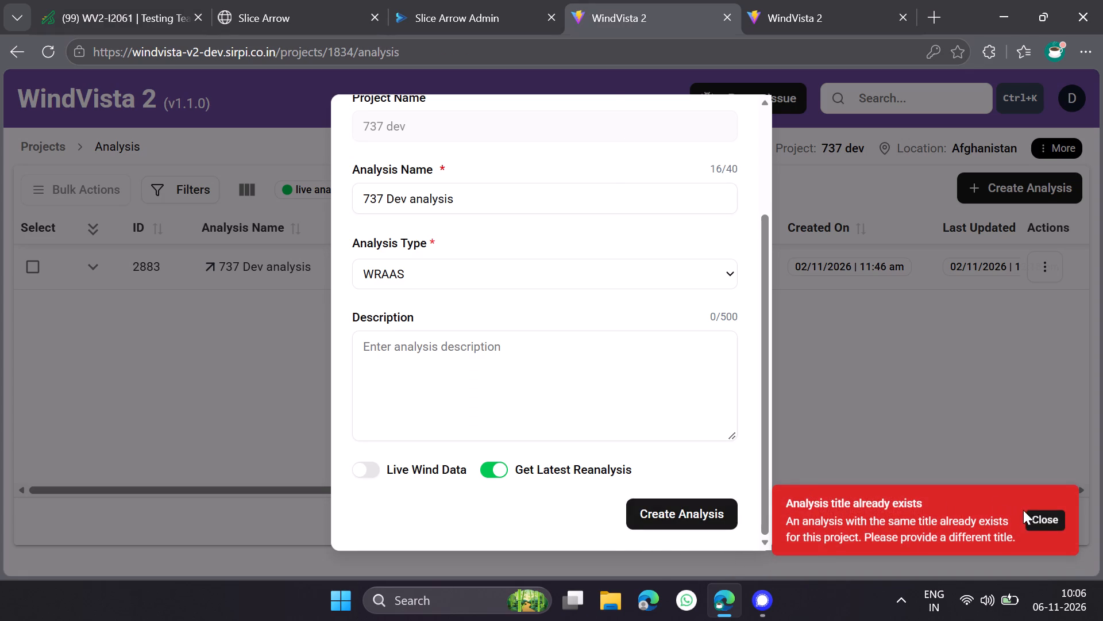
left_click(1044, 520)
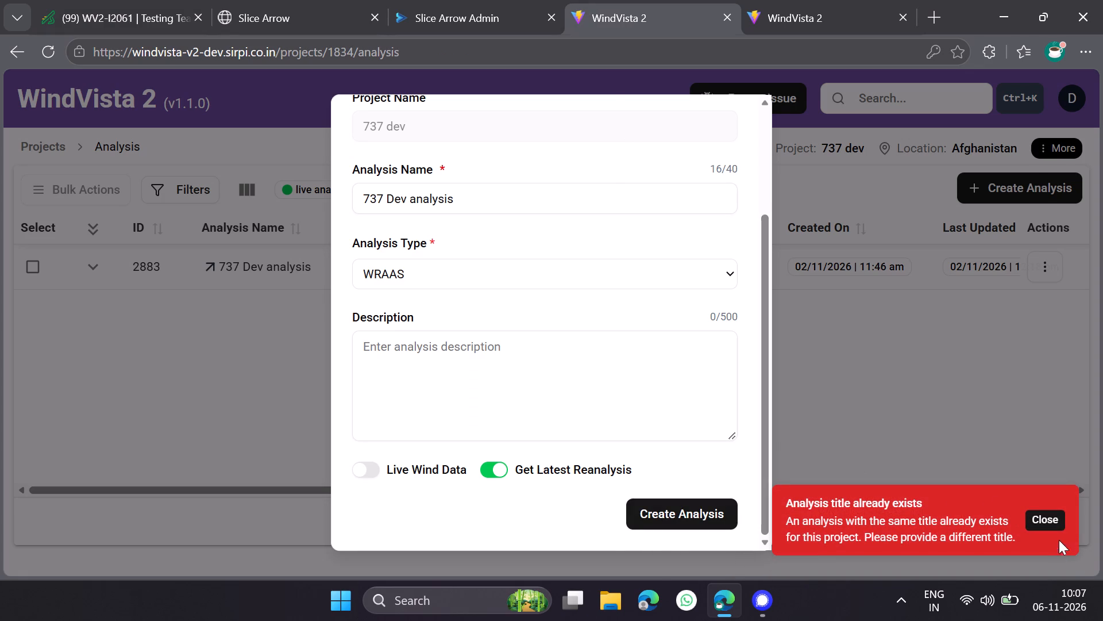
left_click(1065, 522)
triple_click(1042, 519)
triple_click(1042, 519)
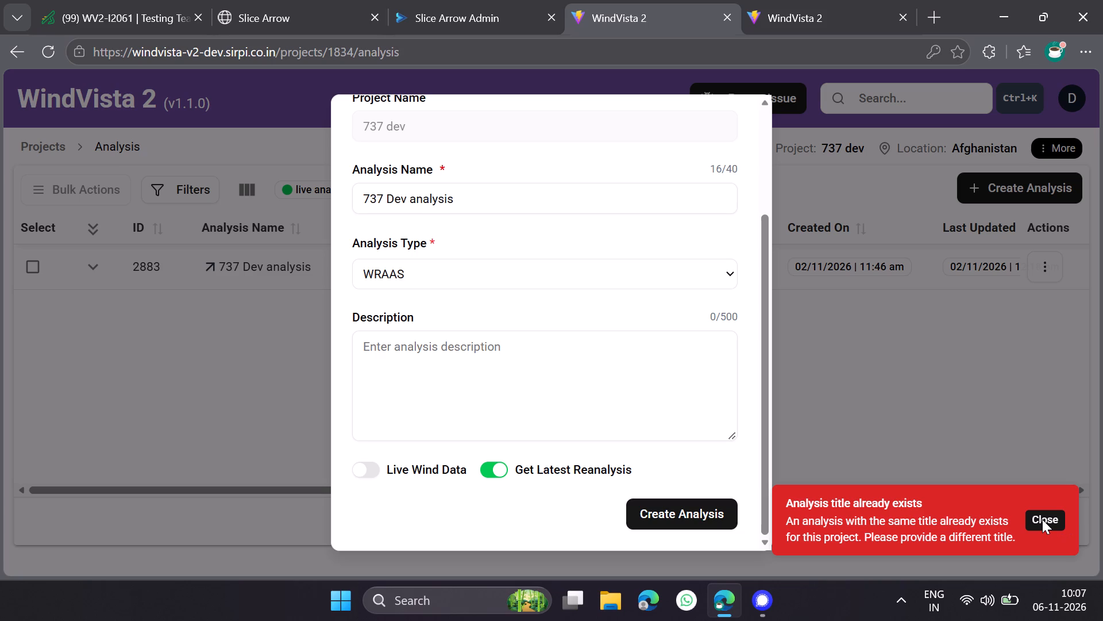
triple_click(1042, 519)
double_click(1042, 519)
triple_click(1042, 519)
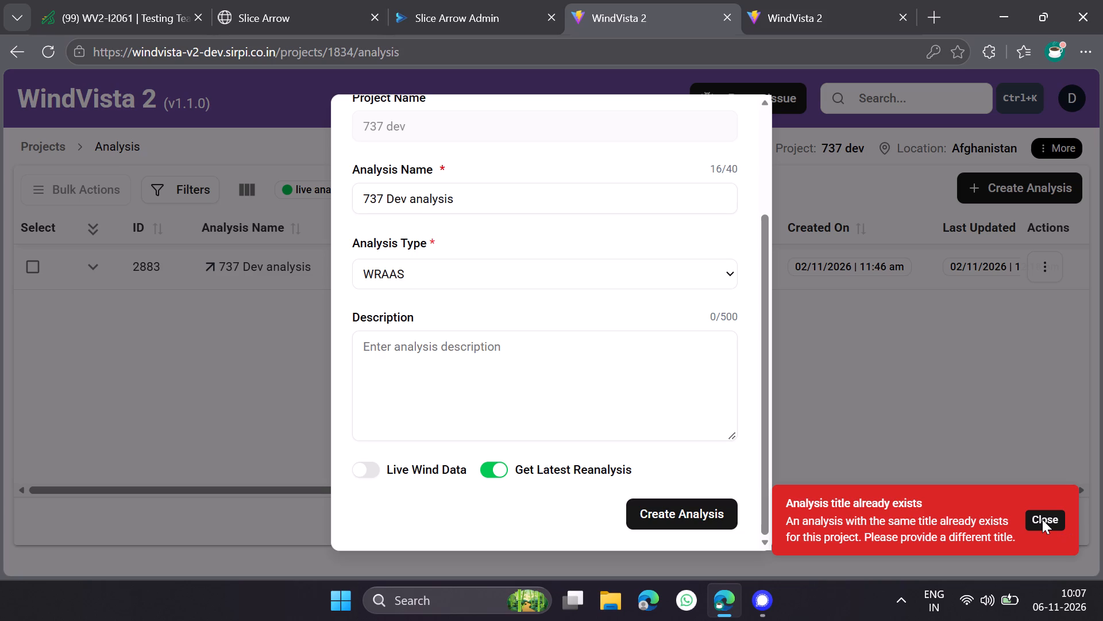
triple_click(1042, 519)
triple_click(1042, 519)
triple_click(1042, 519)
triple_click(1042, 519)
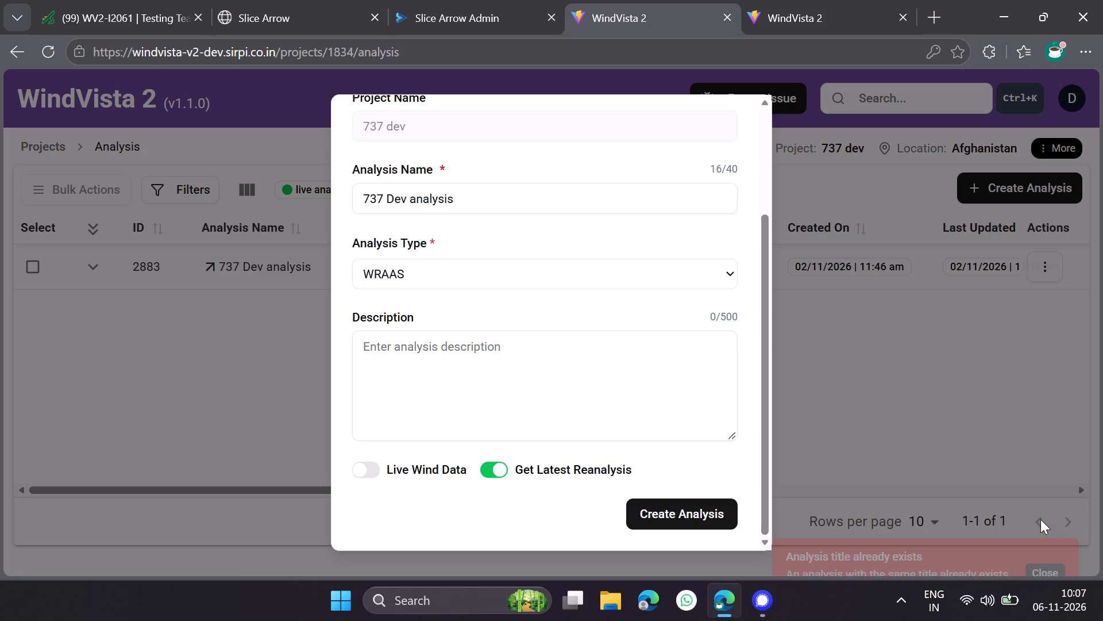
Change the ending of the WV2-I2061 comment line so it reads "Move for Beta release and show it in toast".
left_click(99, 0)
left_click(253, 0)
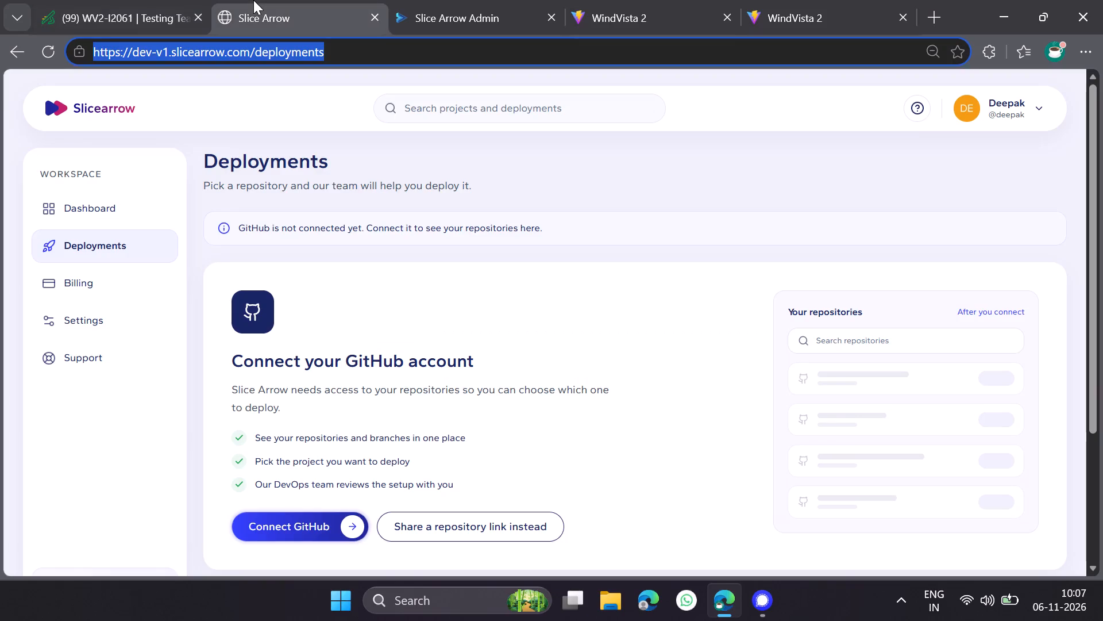
left_click(475, 0)
left_click(691, 0)
left_click(827, 0)
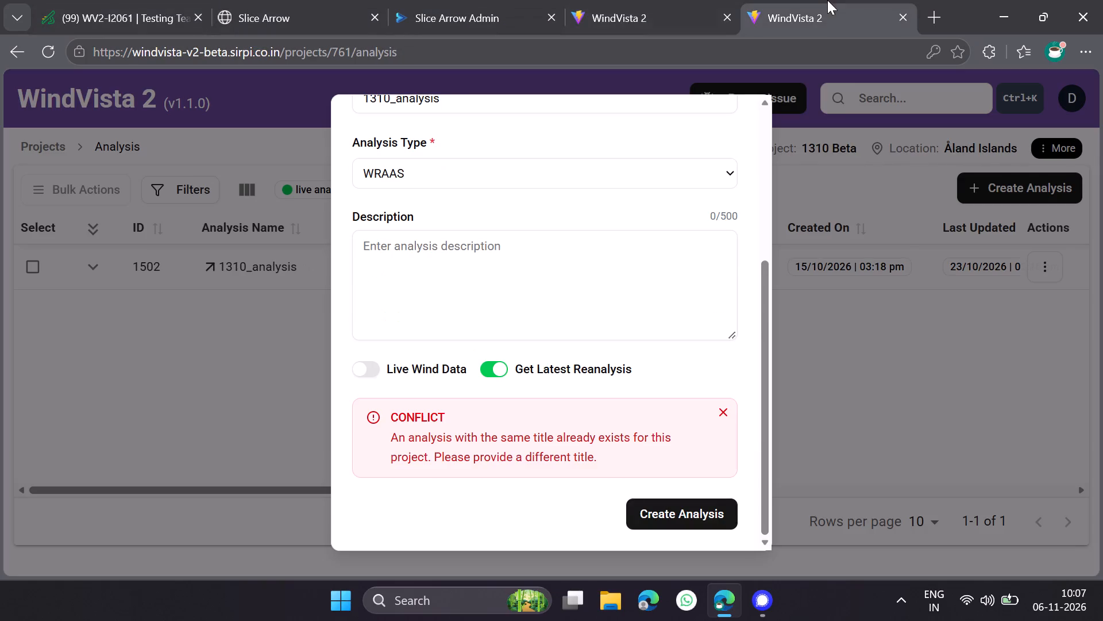
left_click(296, 0)
left_click(109, 0)
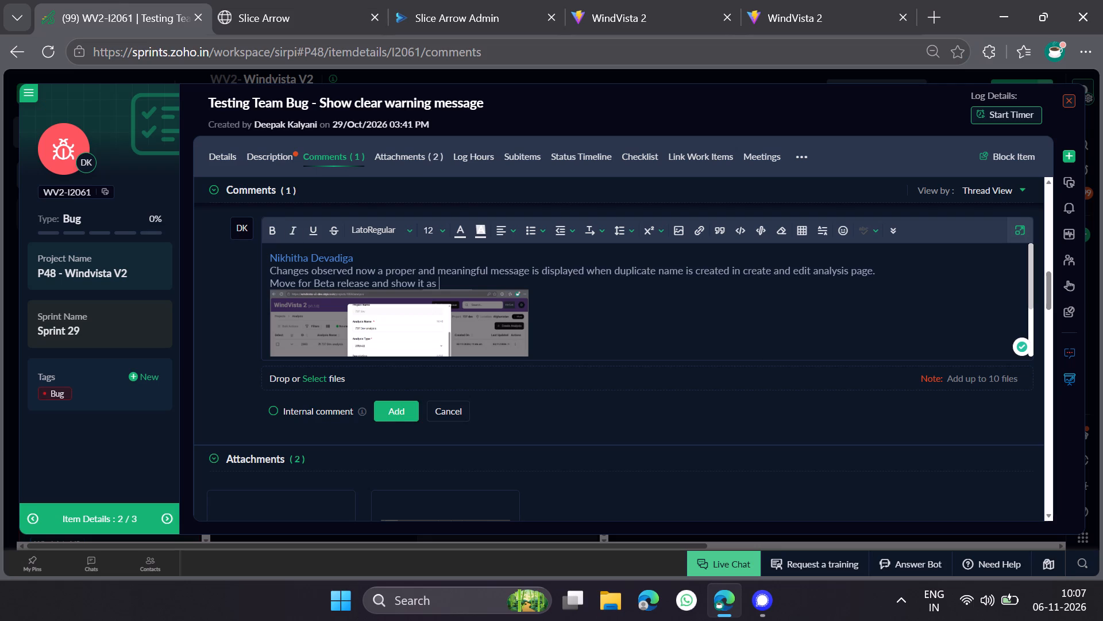
key("BackSpace")
key("BackSpace")
key("BackSpace")
type("in tos")
key("BackSpace")
type("ast")
Paste the captured beta screenshot into the comment draft after the existing dev screenshot.
scroll(532, 306, "down", 2)
left_click(592, 310)
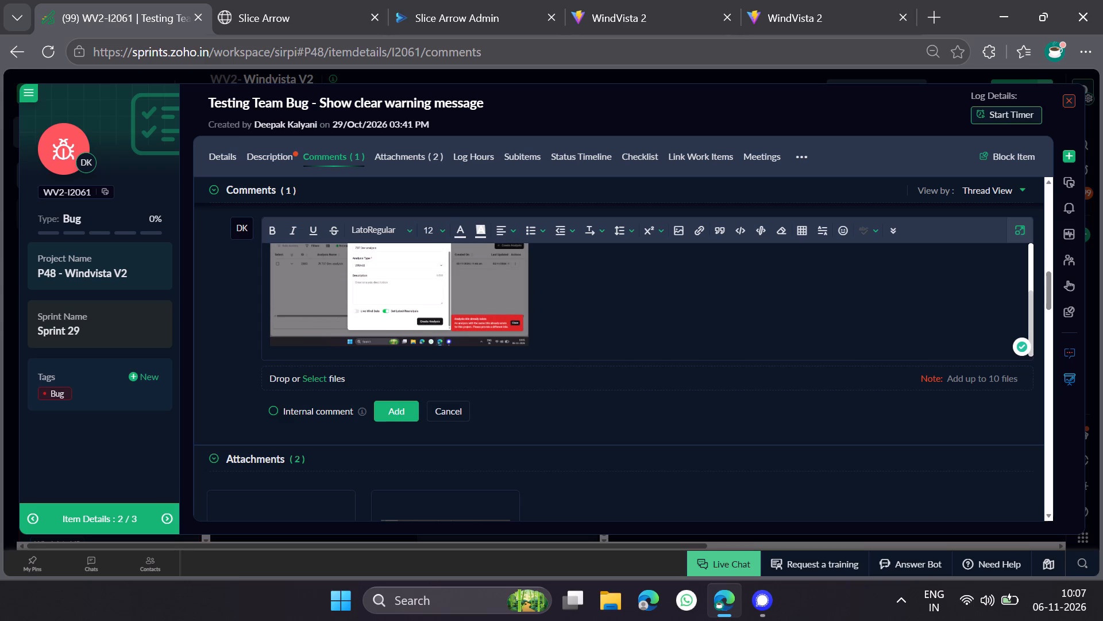
key("ctrl+v")
Select Dev UAT as the status of bug WV2-I2061 in its details.
scroll(858, 317, "up", 3)
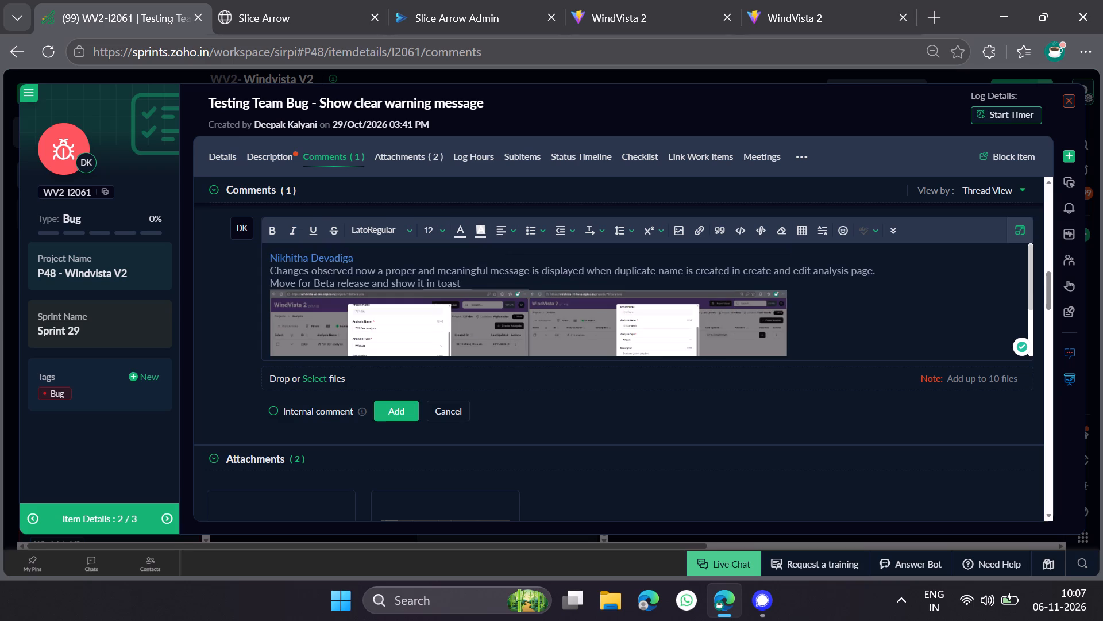
scroll(339, 286, "up", 4)
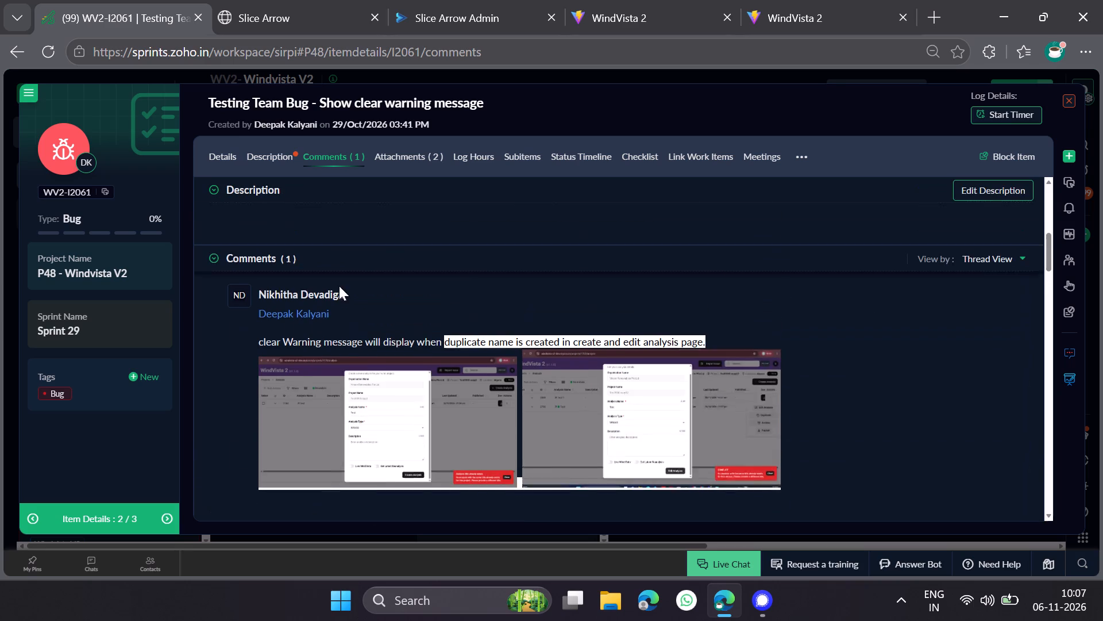
scroll(480, 348, "up", 7)
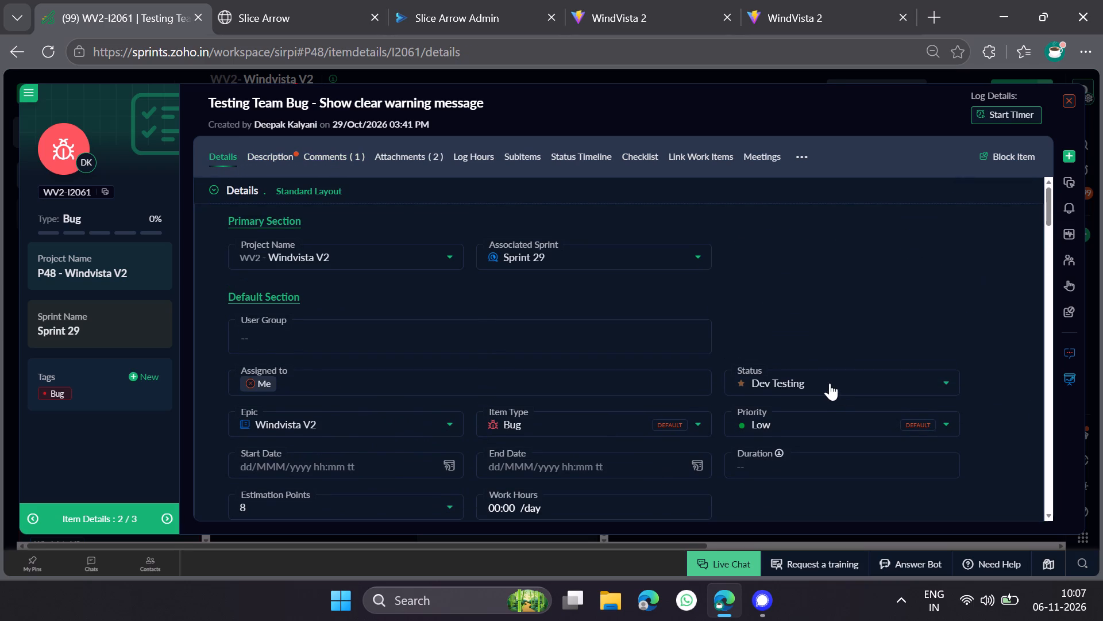
left_click(827, 382)
left_click(806, 260)
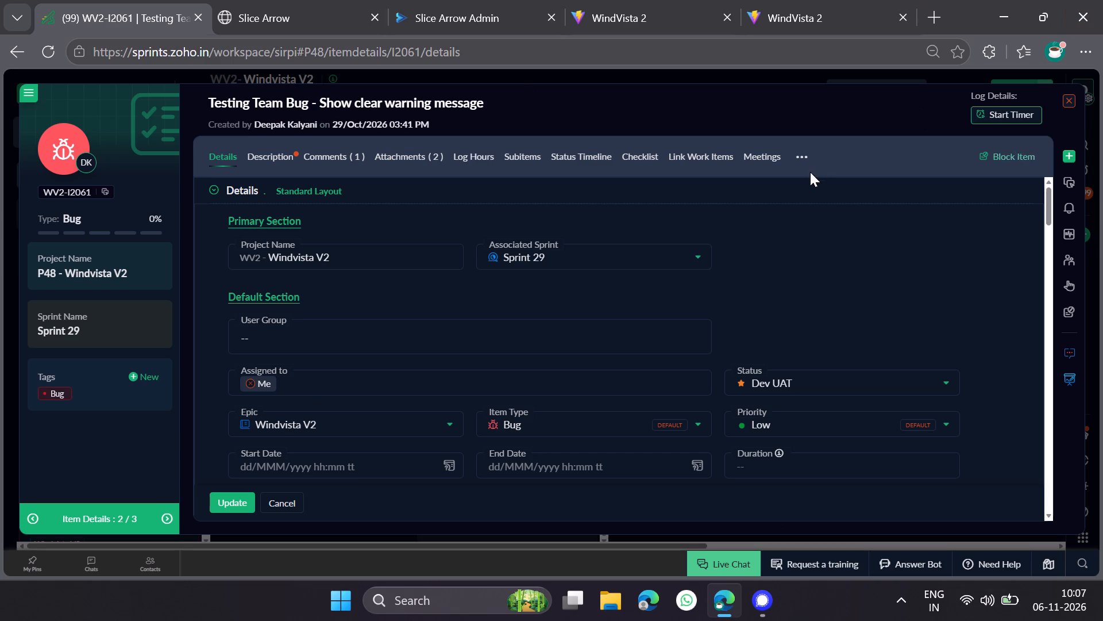
Examine the bug's first attached screenshot, checking how the original warning was displayed when creating the analysis.
scroll(781, 237, "down", 1)
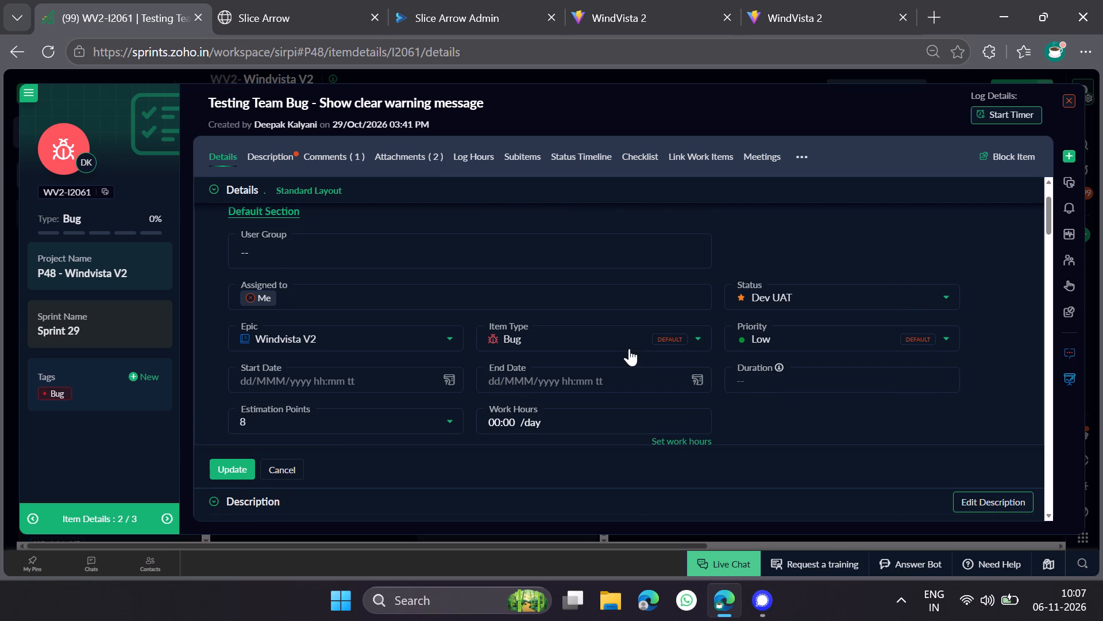
scroll(638, 323, "down", 7)
scroll(531, 316, "up", 2)
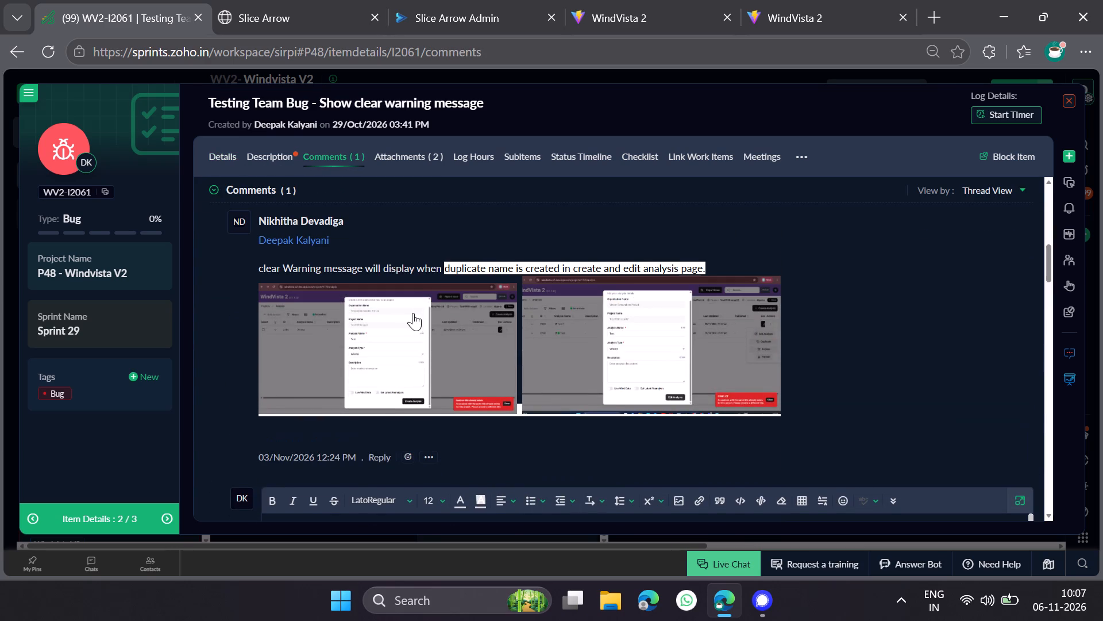
scroll(412, 313, "up", 4)
scroll(412, 313, "down", 5)
left_click(422, 164)
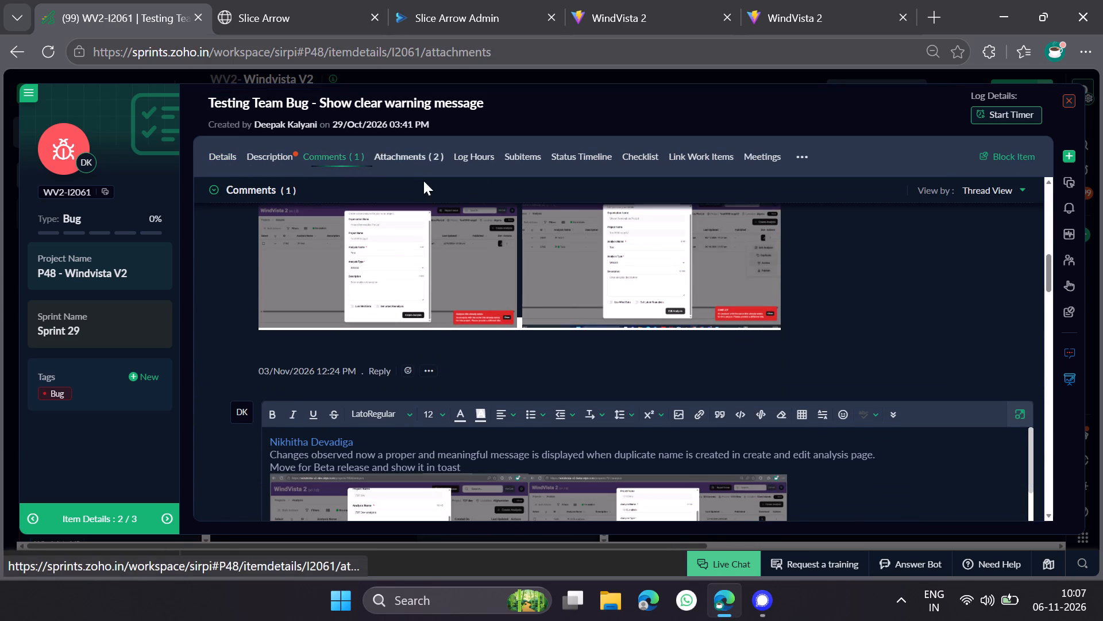
left_click(302, 270)
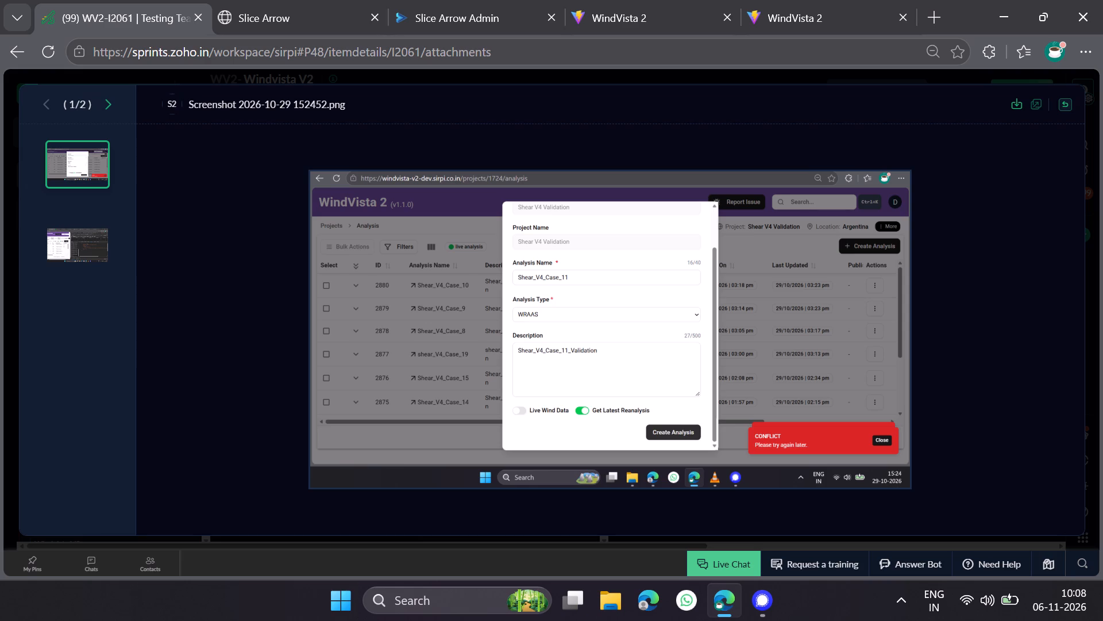
key("Escape")
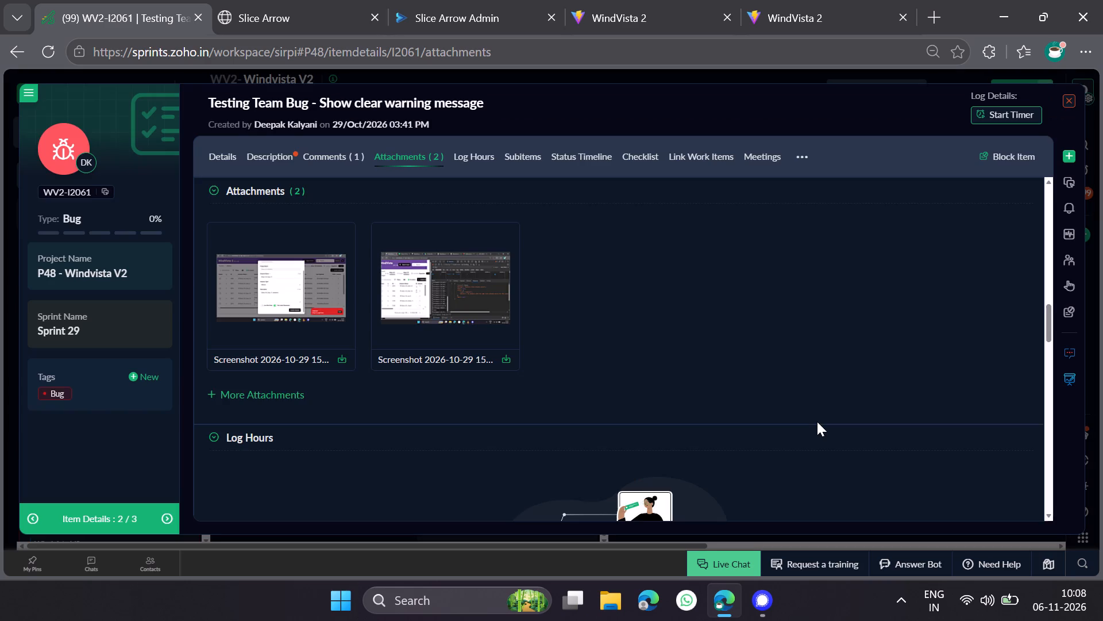
Examine the first screenshot in the existing comment, checking the wording and placement of the duplicate-name warning.
scroll(380, 396, "up", 5)
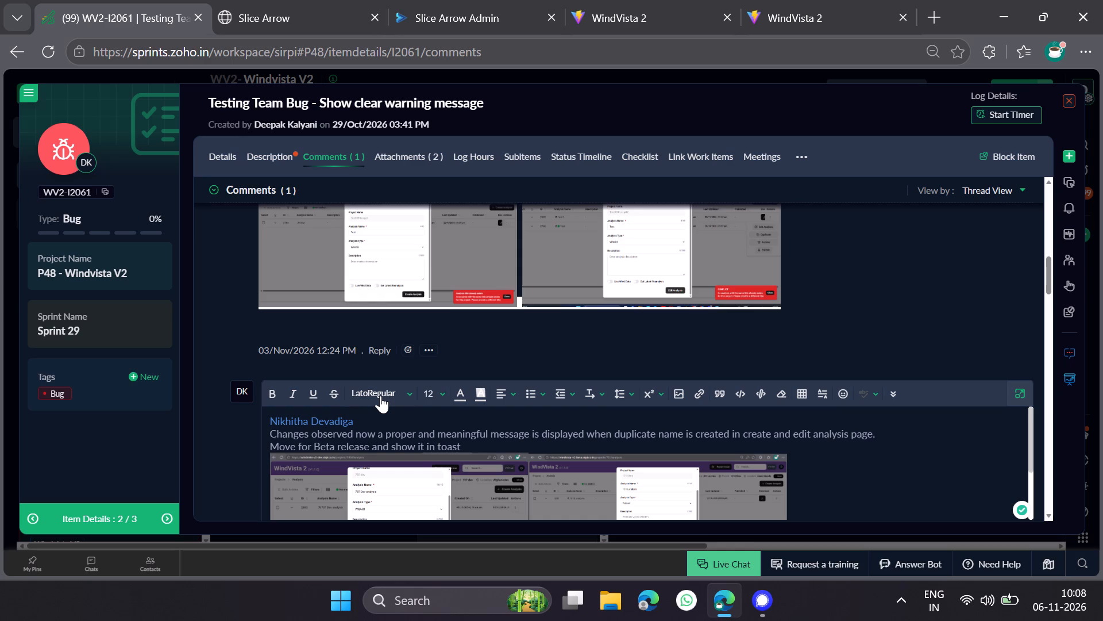
scroll(409, 292, "up", 2)
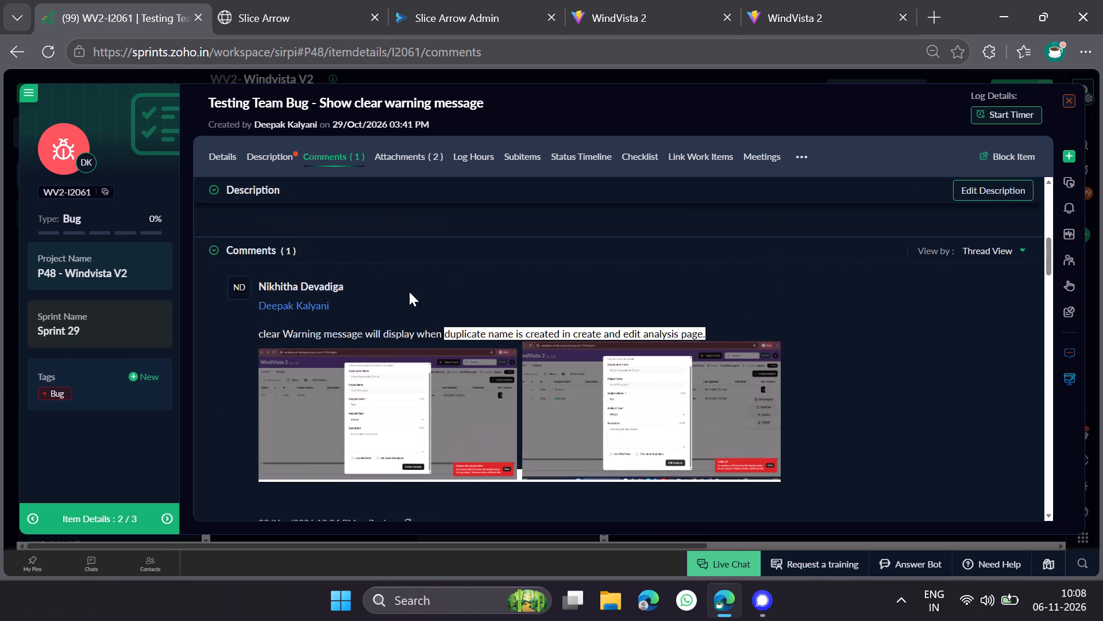
left_click(415, 365)
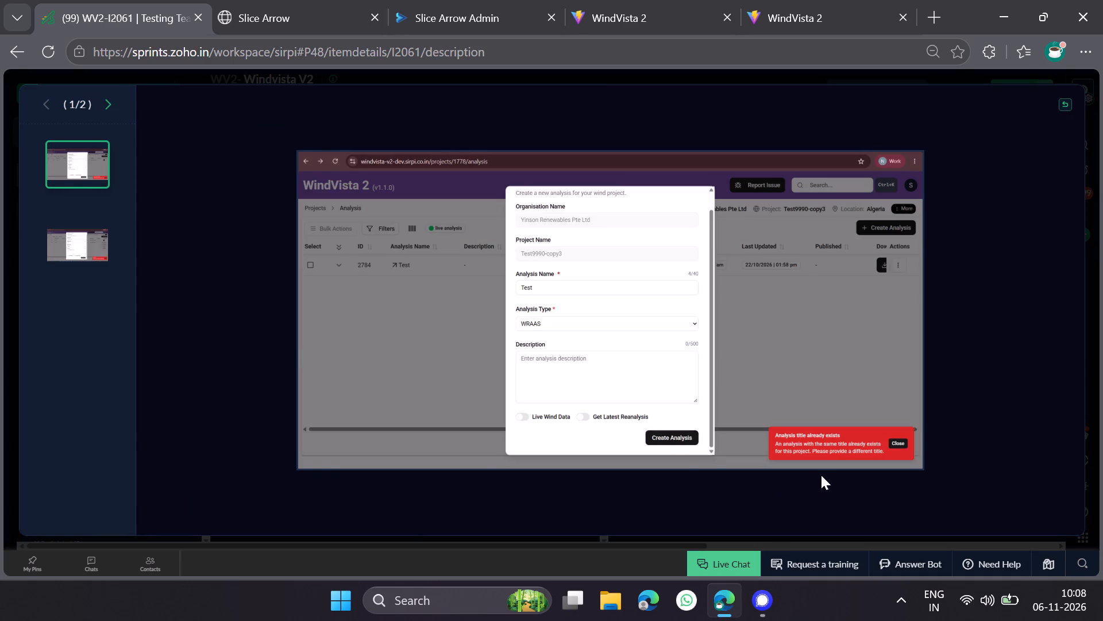
key("Escape")
Select the second pasted screenshot in the WV2-I2061 comment draft.
scroll(566, 414, "down", 4)
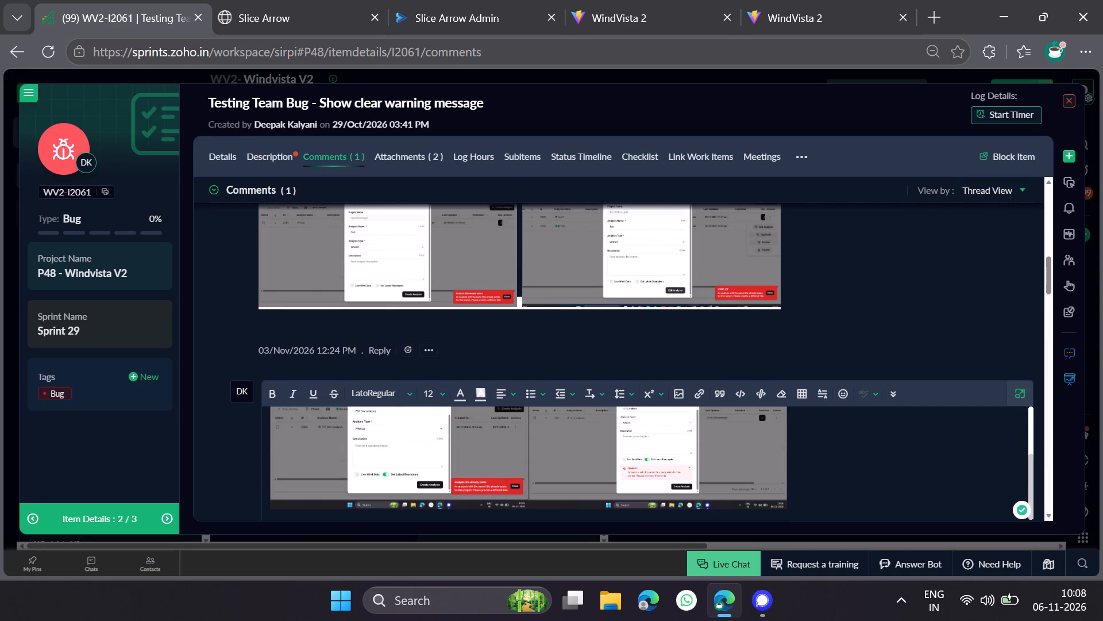
left_click(689, 459)
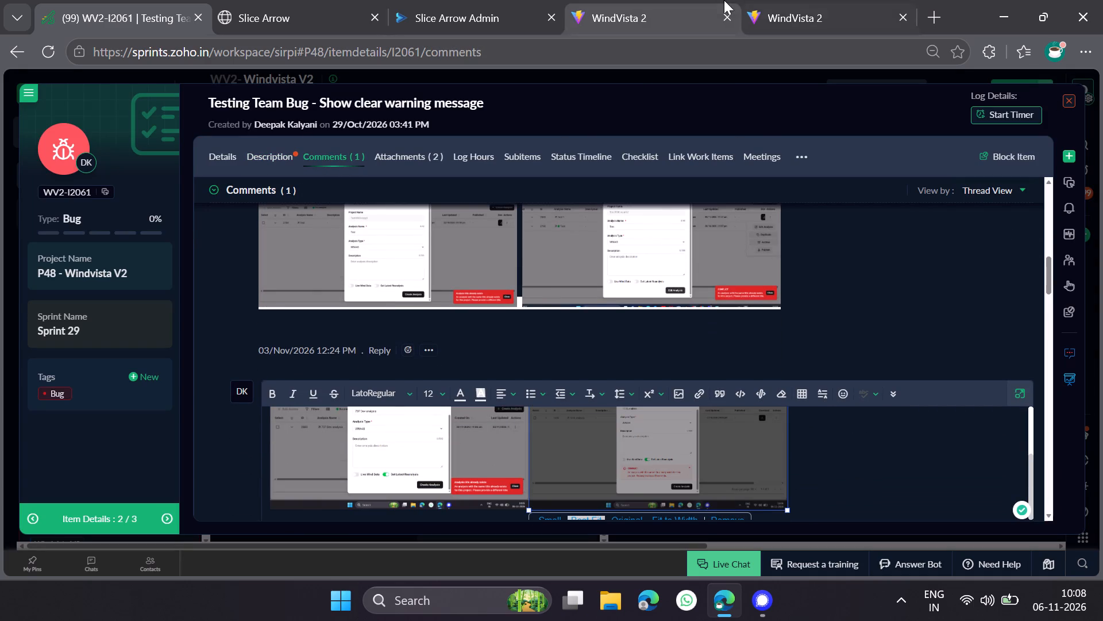
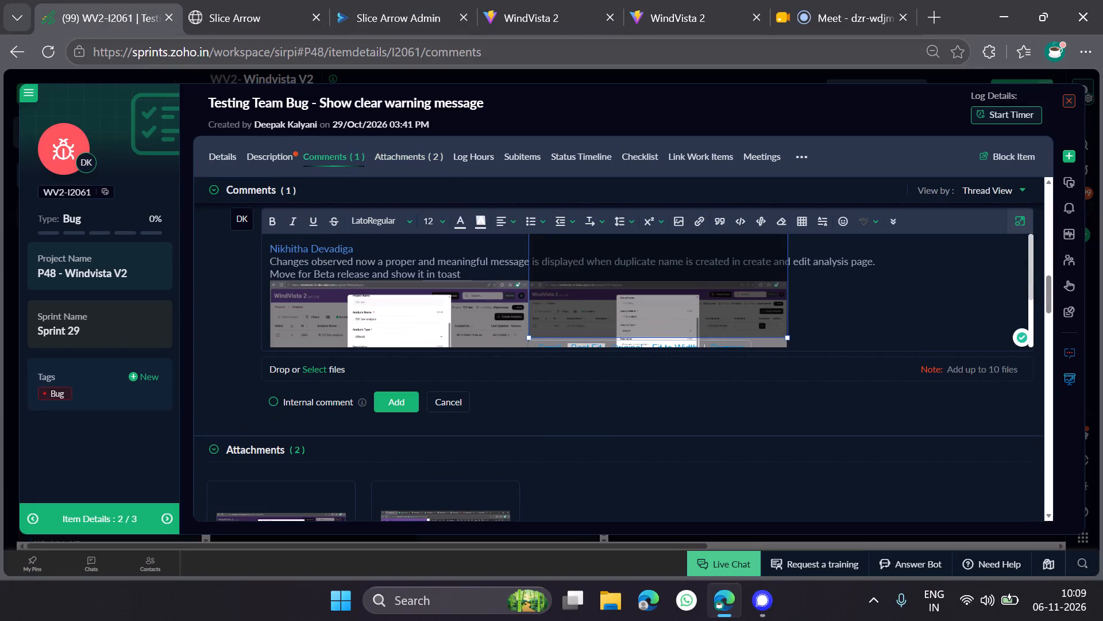
Select the line "Move for Beta release and show it in toast" in the WV2-I2061 comment draft.
scroll(481, 312, "up", 1)
left_click(508, 263)
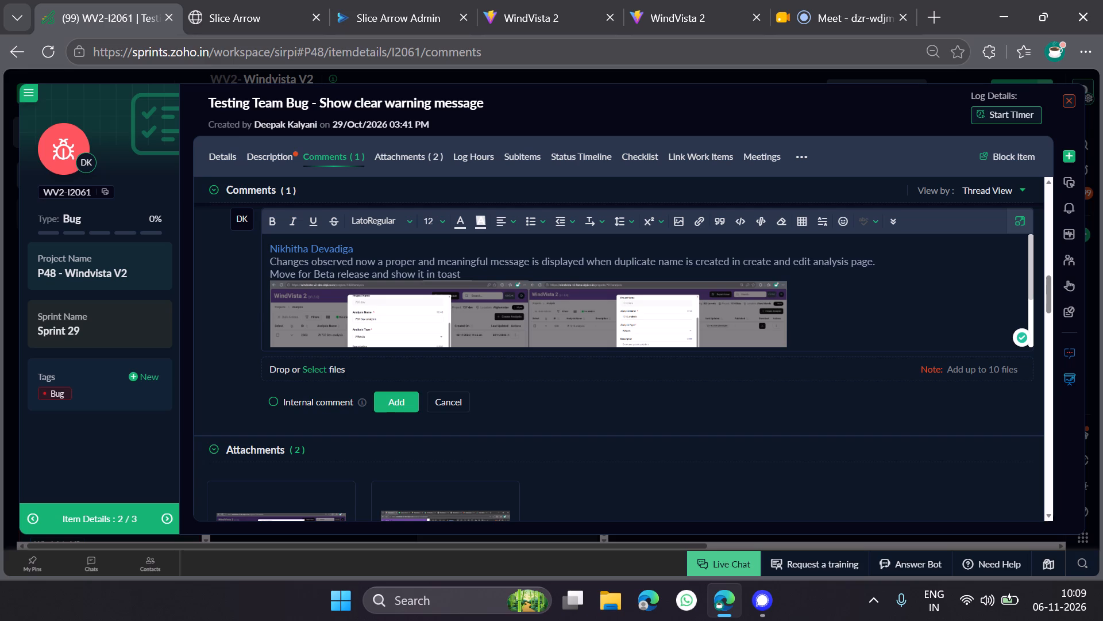
left_click_drag(466, 274, 240, 271)
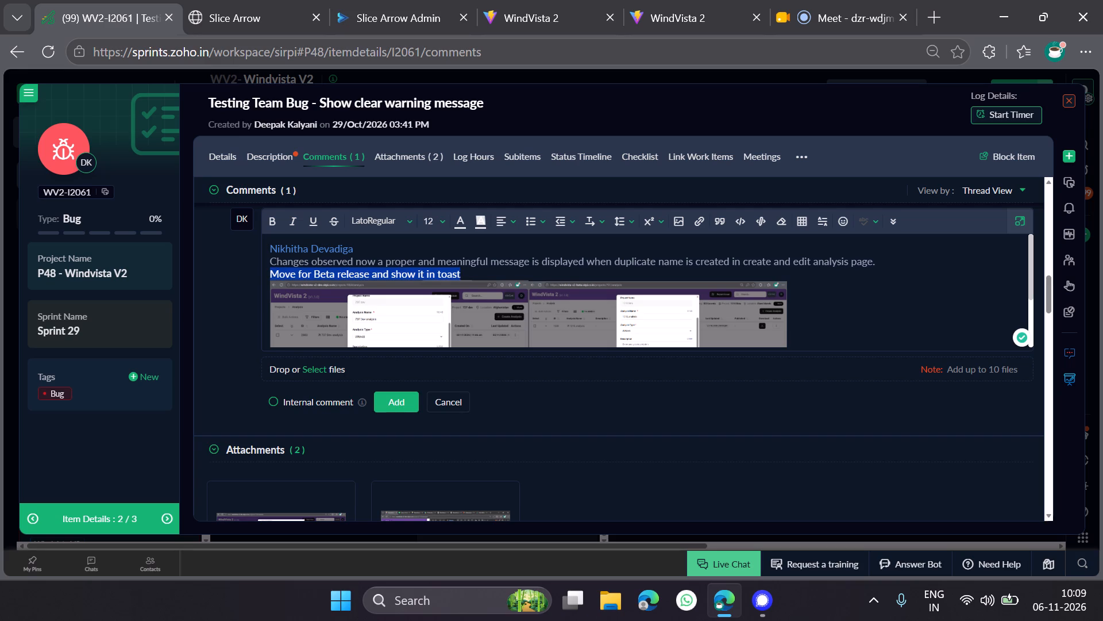
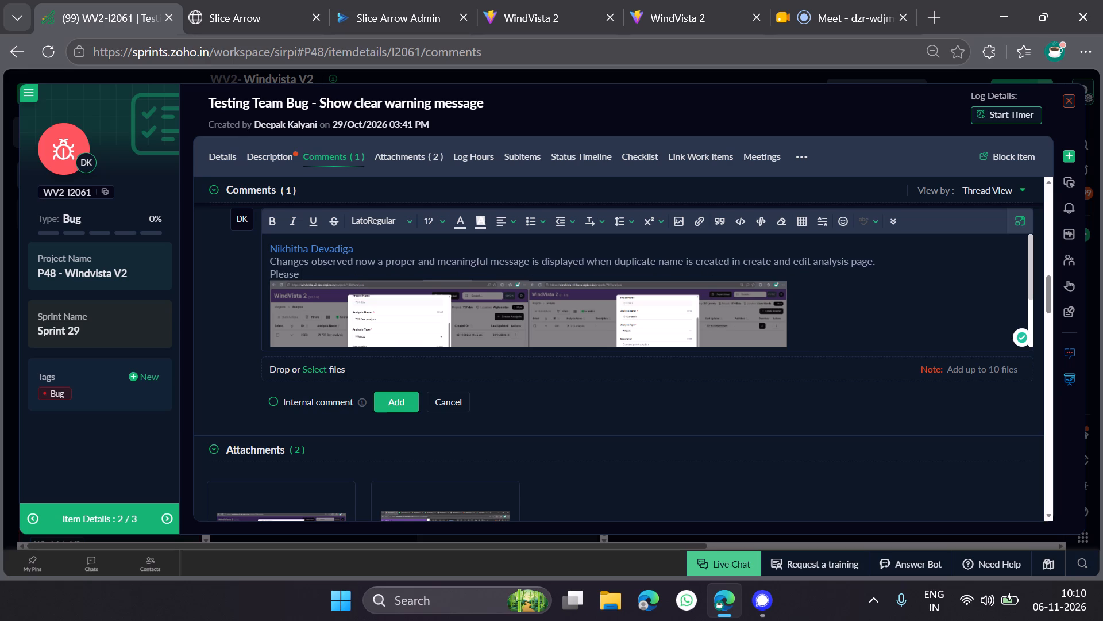
Complete the comment's second line as "Please make it display in modal as it is displayed in beta instance (no toast)".
type("make it")
key("space")
type("display")
key("space")
type("i")
key("space")
key("BackSpace")
type("n modal")
key("space")
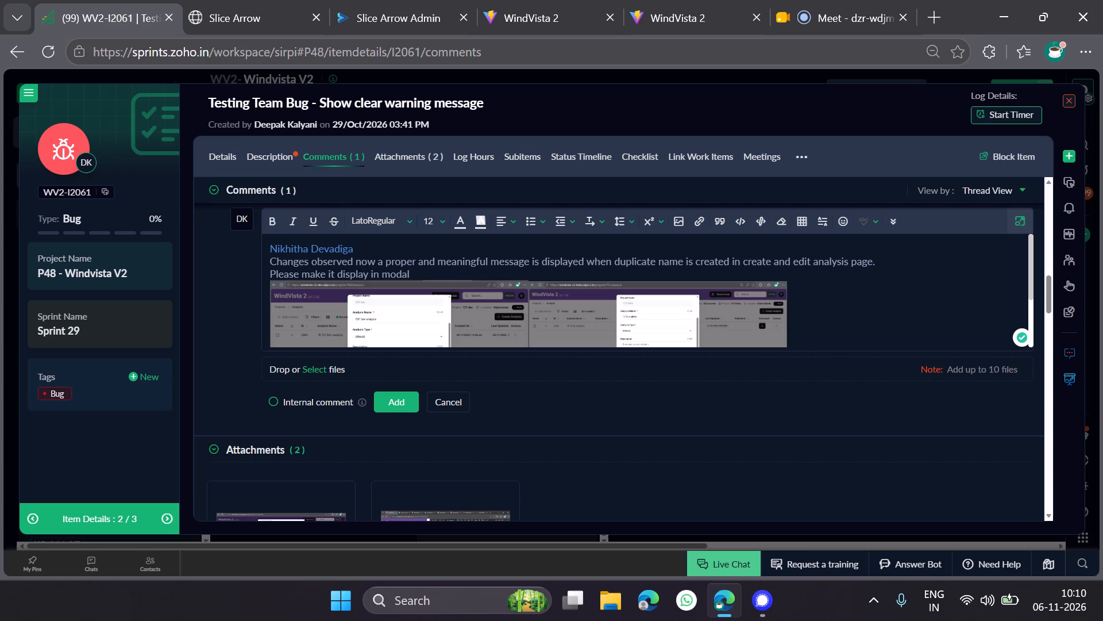
type("as")
key("space")
type("it is di")
type("splayed in bet")
type("a instance")
key("space")
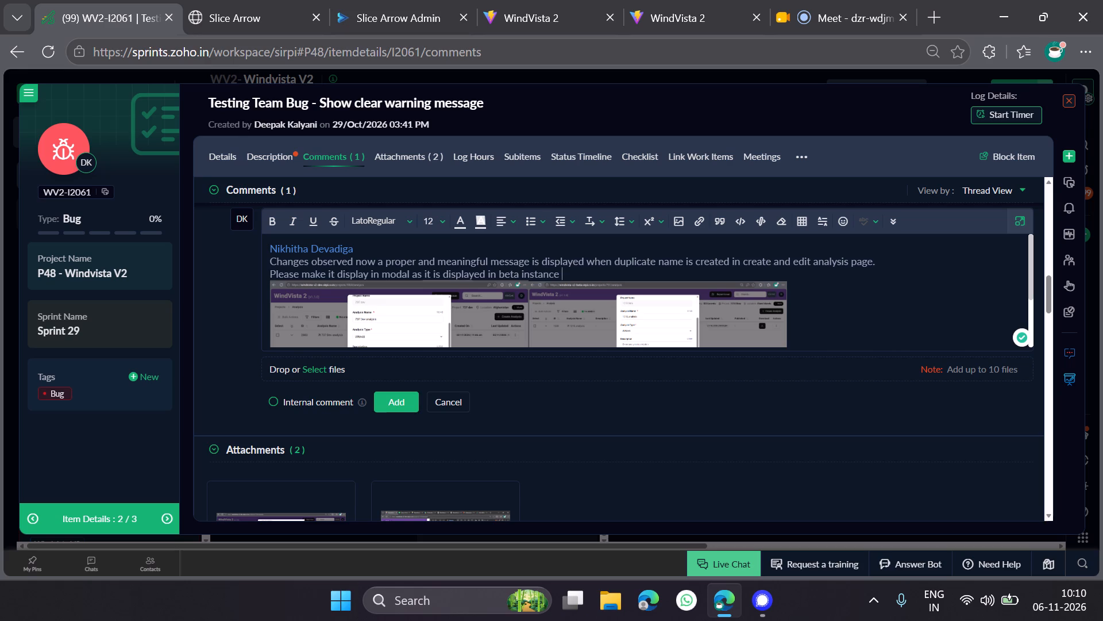
key("shift+parenleft")
type("no toast")
key("shift+parenright")
Review the drafted comment with its screenshots and post it on WV2-I2061.
scroll(728, 303, "down", 3)
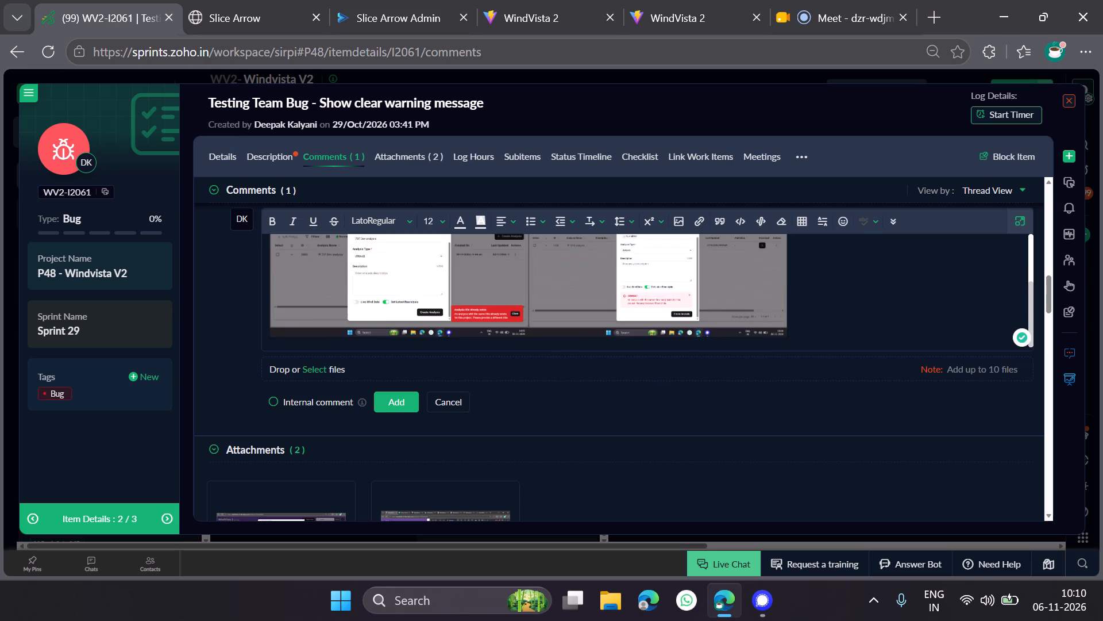
scroll(728, 303, "up", 3)
scroll(510, 301, "down", 6)
left_click(398, 410)
scroll(438, 273, "up", 3)
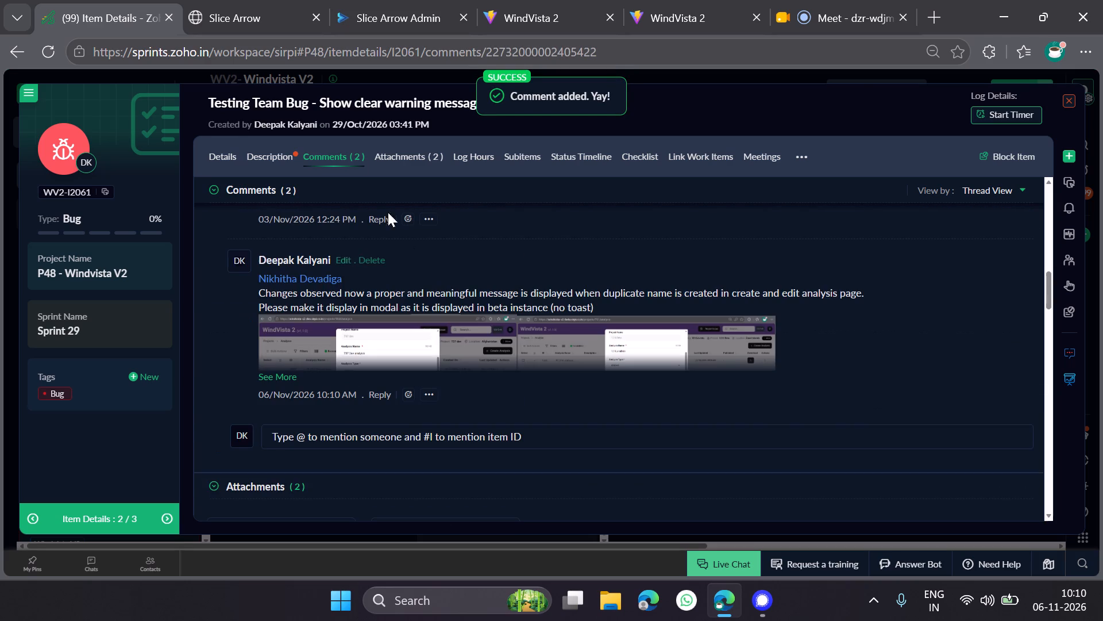
Open the details of WV2-I2061 and copy the item's web address.
left_click(223, 146)
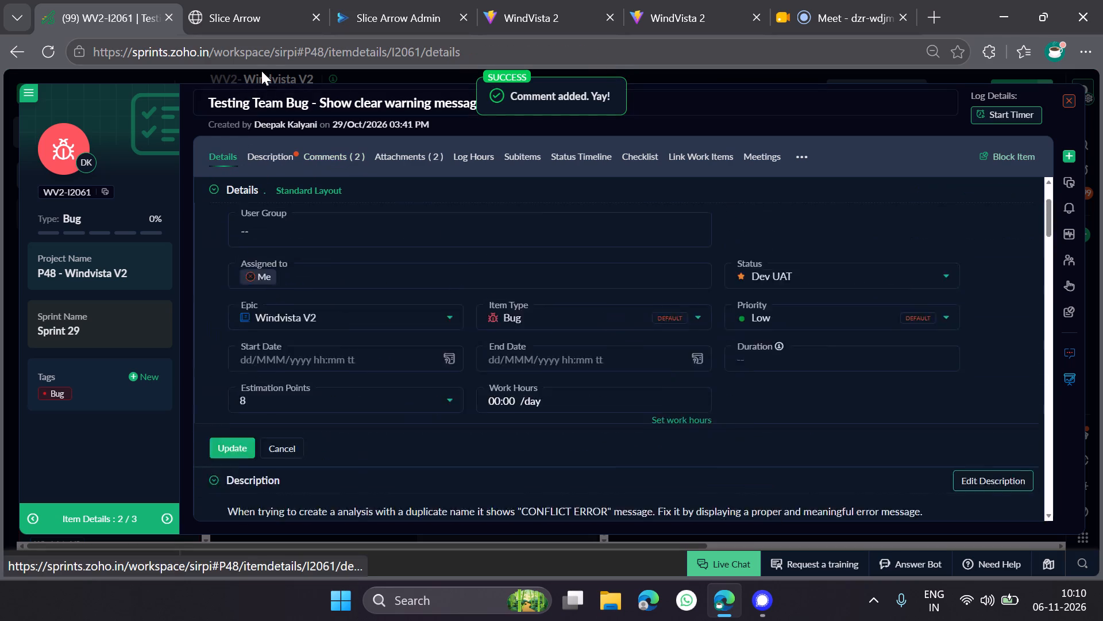
left_click(275, 46)
right_click(275, 46)
left_click(344, 277)
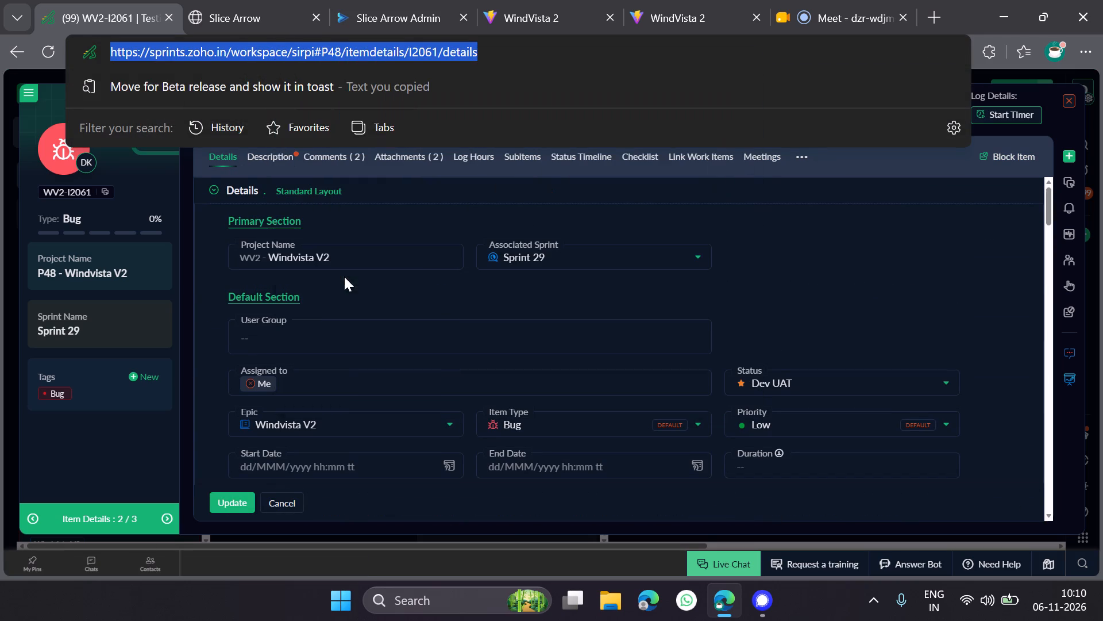
Replace the current assignee of WV2-I2061 with the colleague mentioned in the new comment, searching for "nik".
left_click(246, 385)
left_click(251, 385)
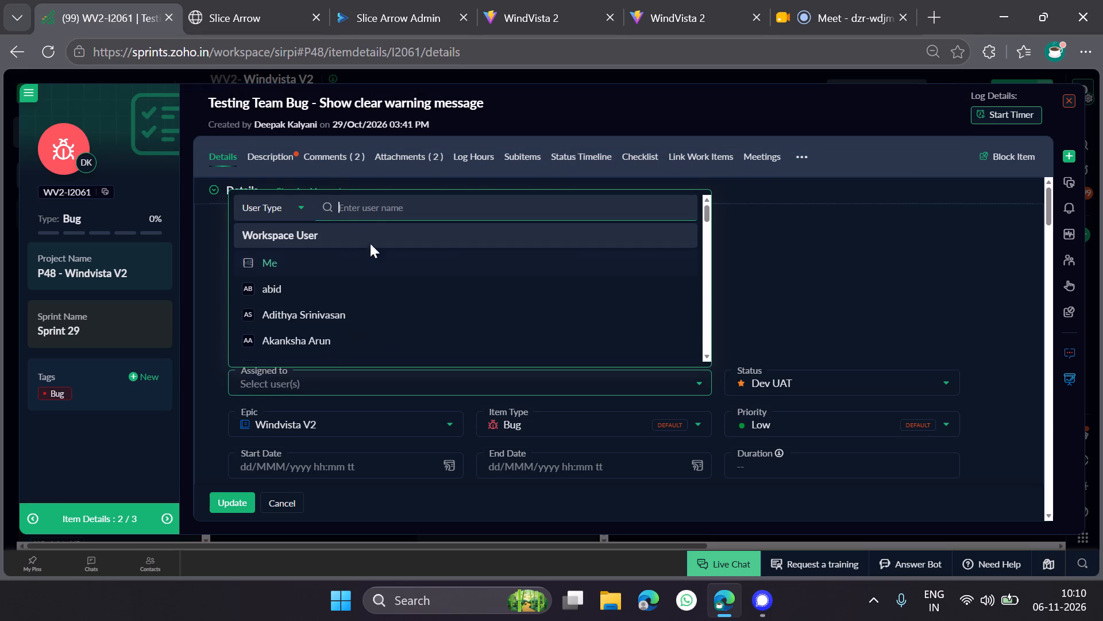
left_click(375, 208)
type("nik")
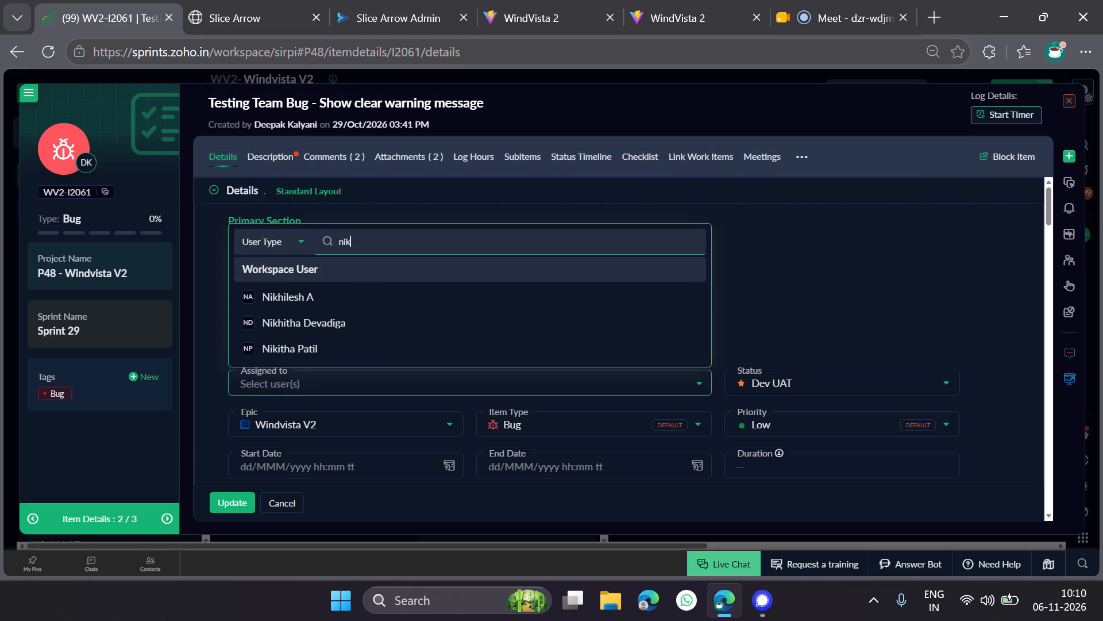
left_click(334, 326)
Set the status of WV2-I2061 to To do.
left_click(802, 378)
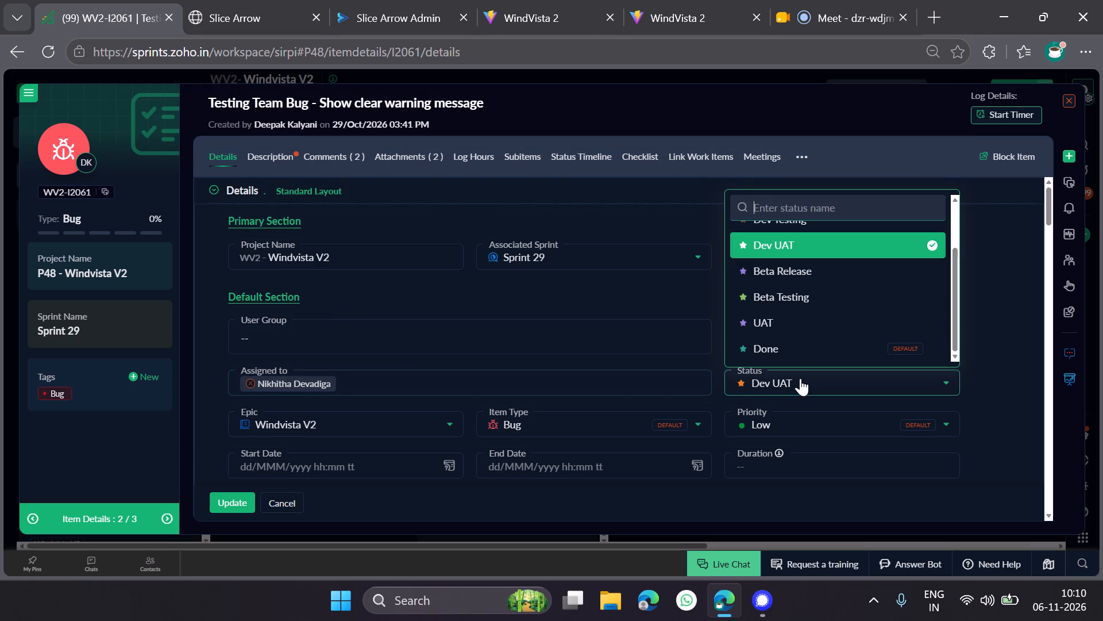
scroll(784, 273, "up", 3)
left_click(792, 237)
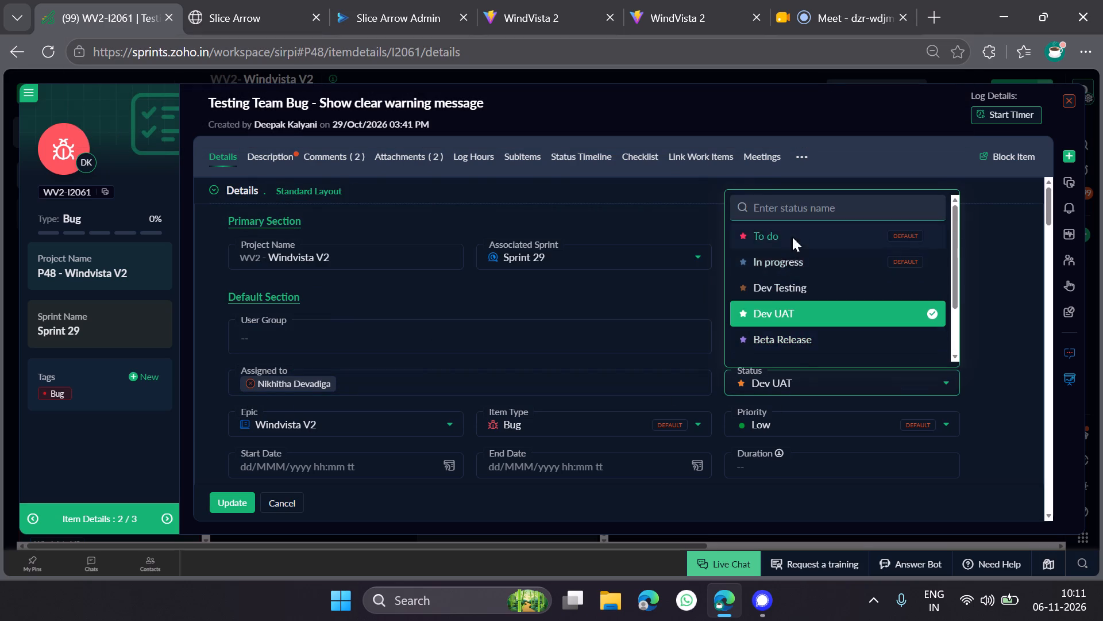
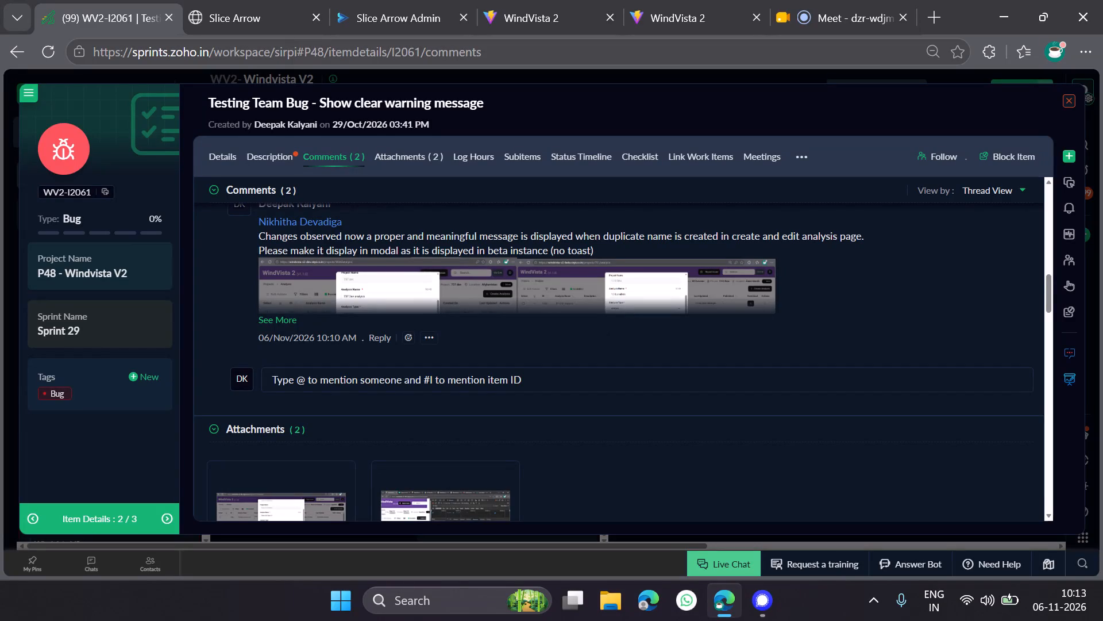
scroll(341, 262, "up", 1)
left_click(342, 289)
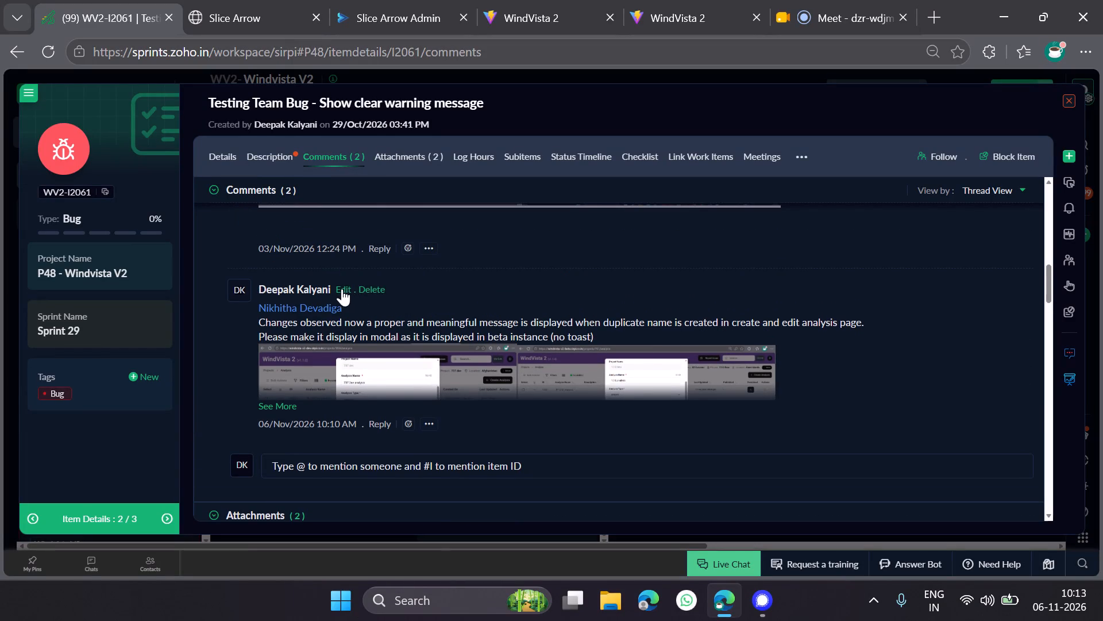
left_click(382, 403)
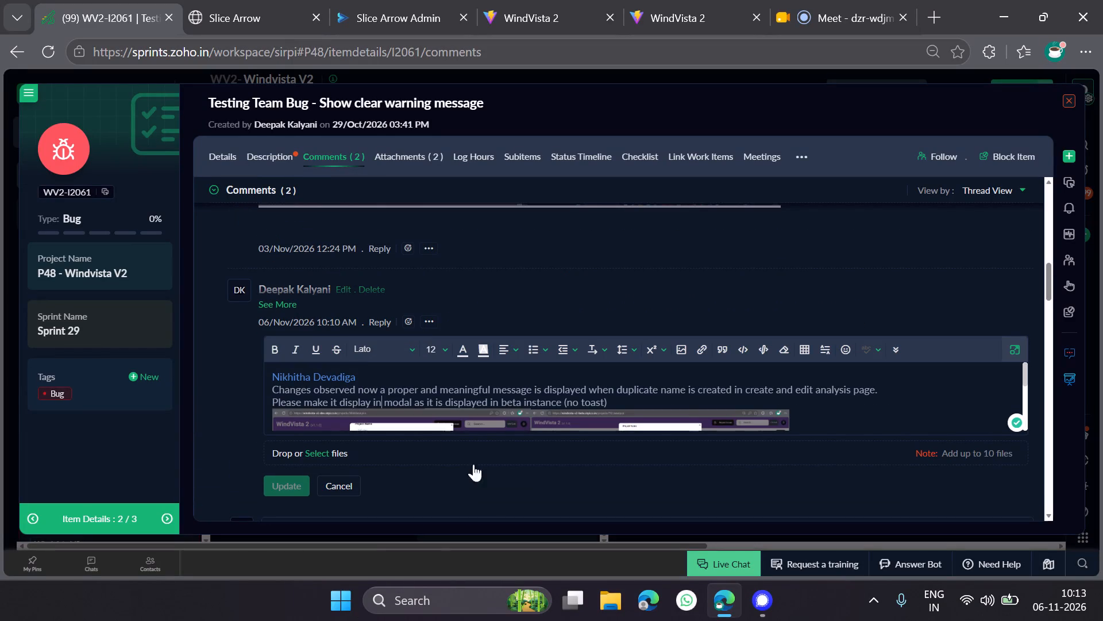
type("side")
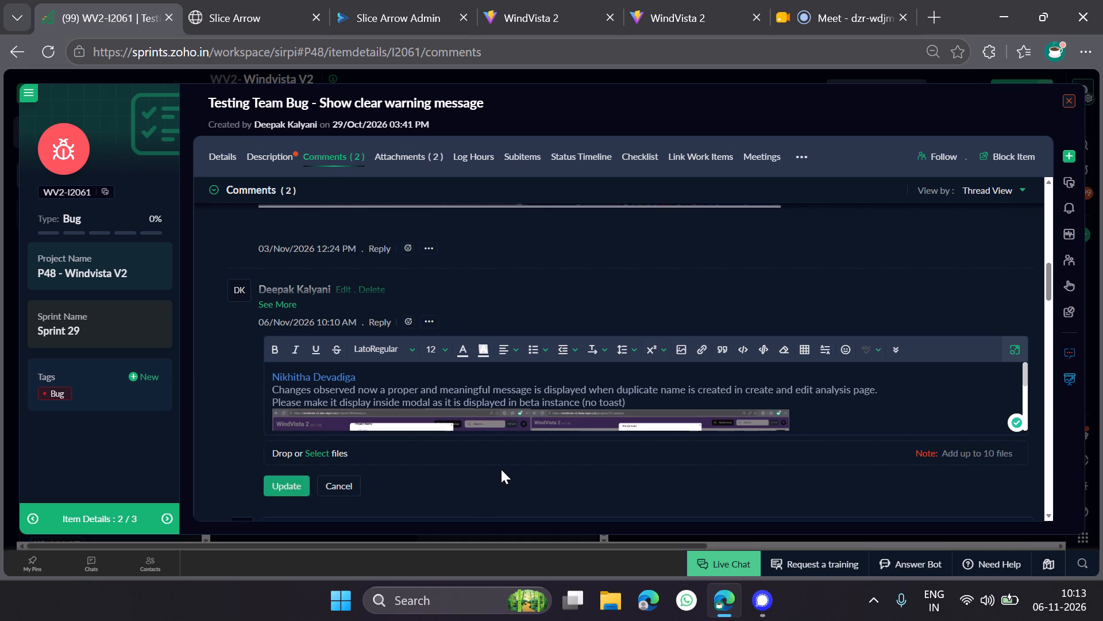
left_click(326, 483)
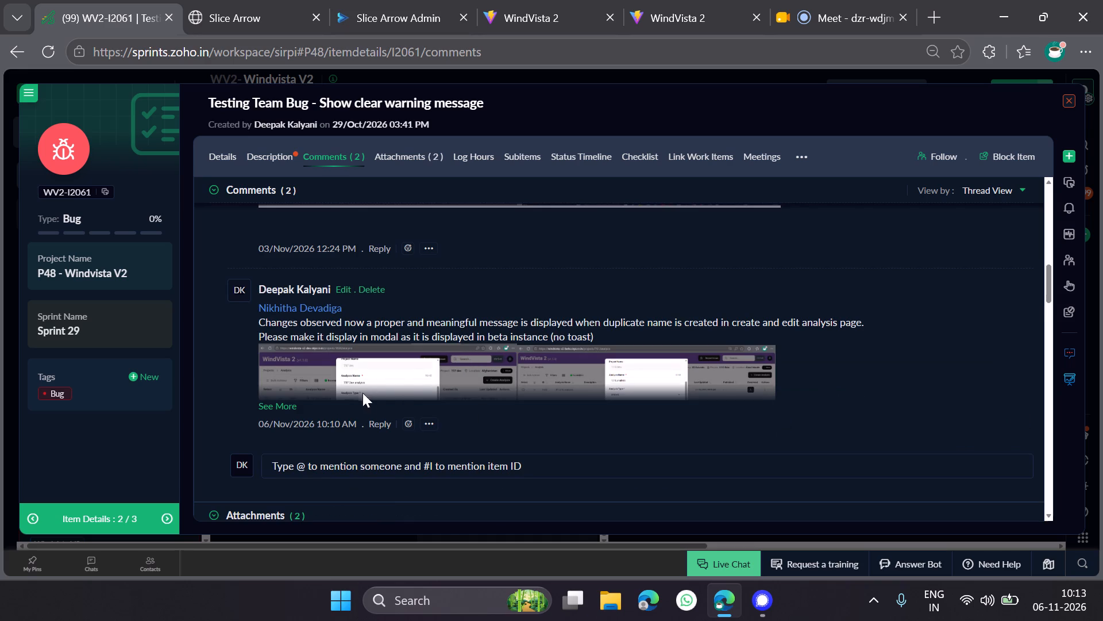
Expand the newest comment on WV2-I2061 and review it together with the earlier comment and the attachments.
left_click(287, 408)
scroll(483, 415, "down", 3)
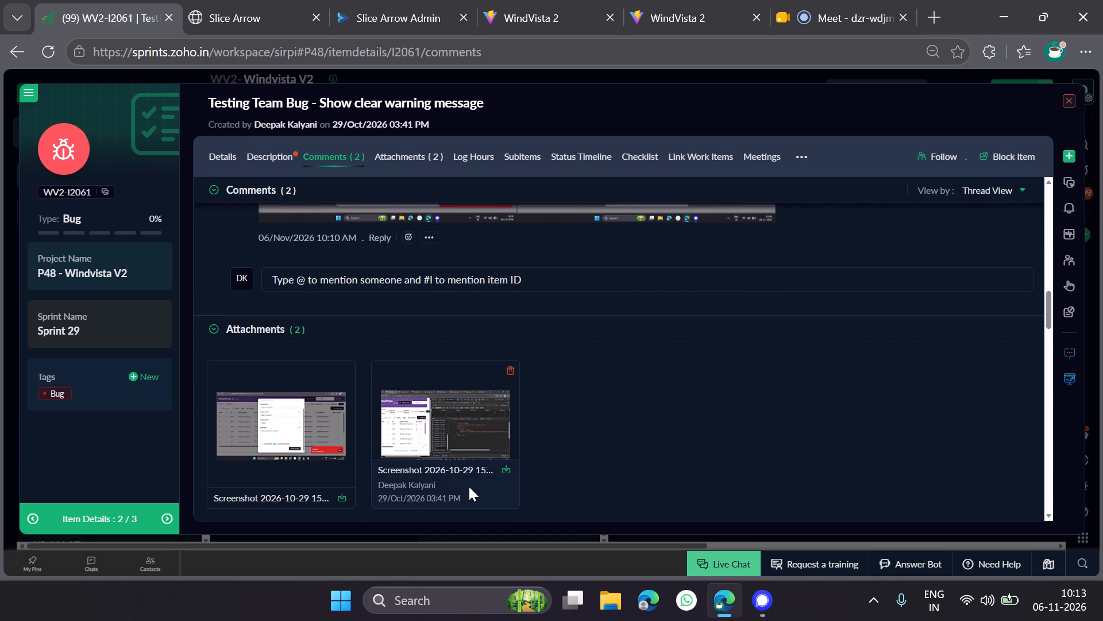
scroll(676, 430, "up", 5)
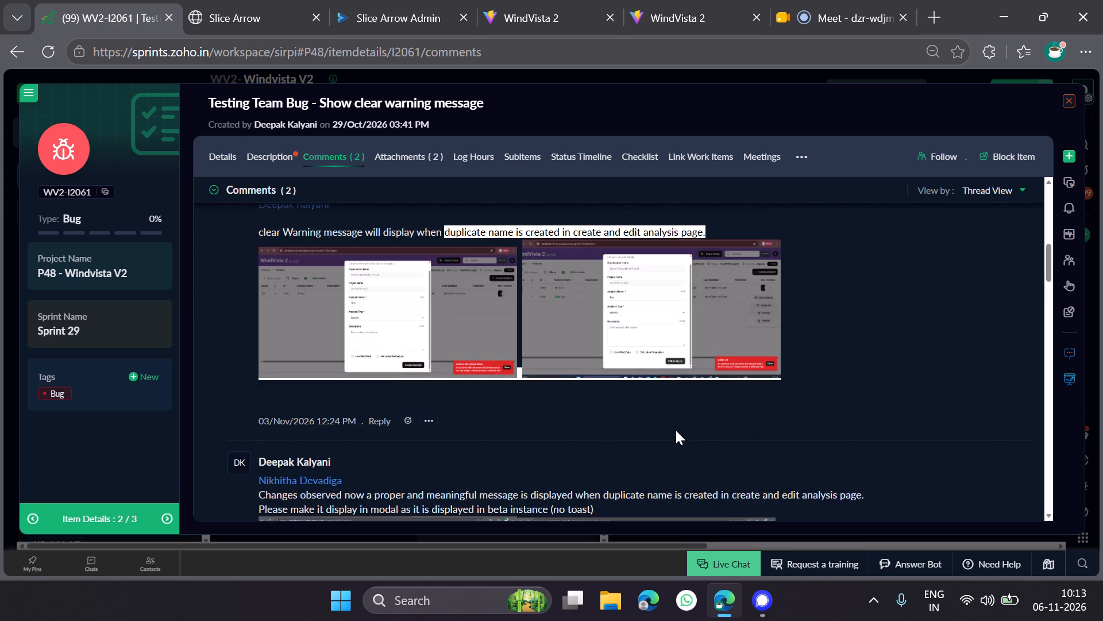
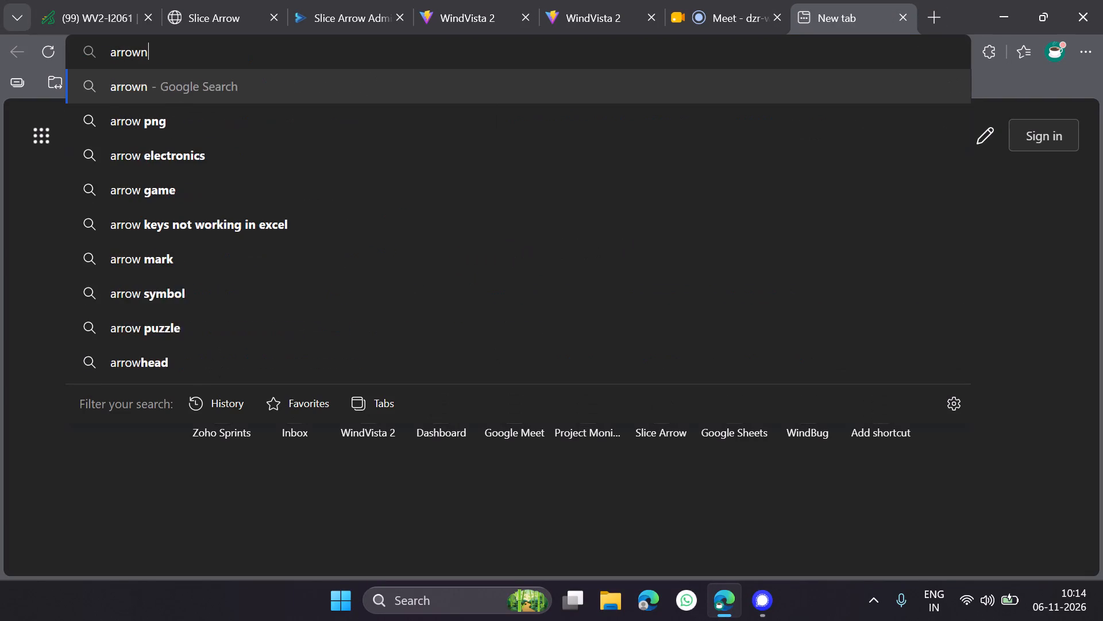
Check the spelling of "arrowneous" against the web search suggestions, and clear the query without running the search.
type("eous")
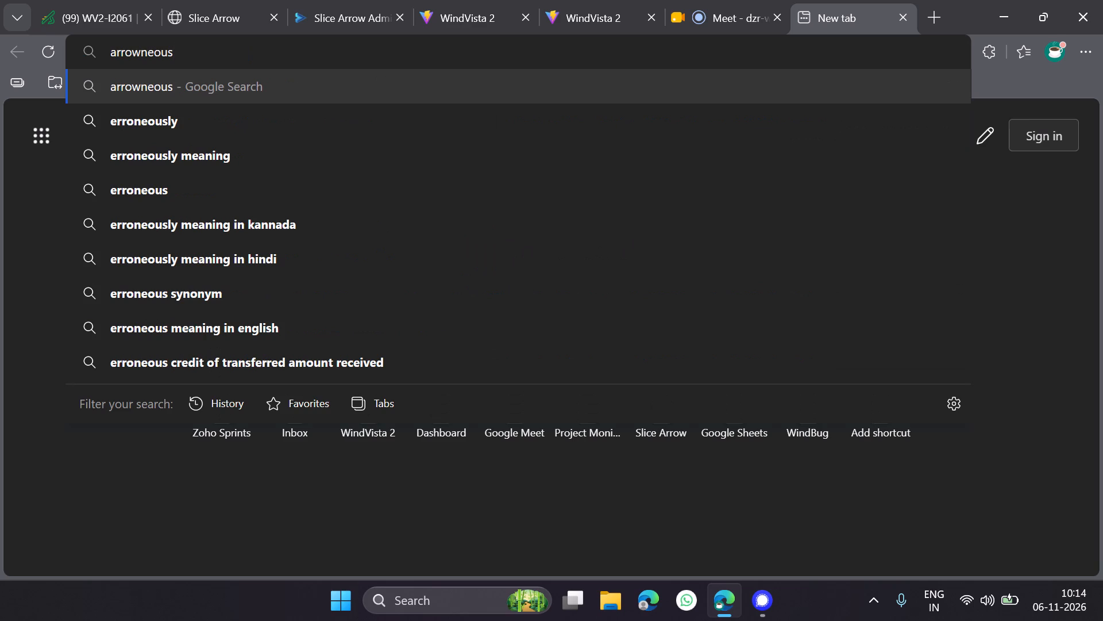
key("ctrl+BackSpace")
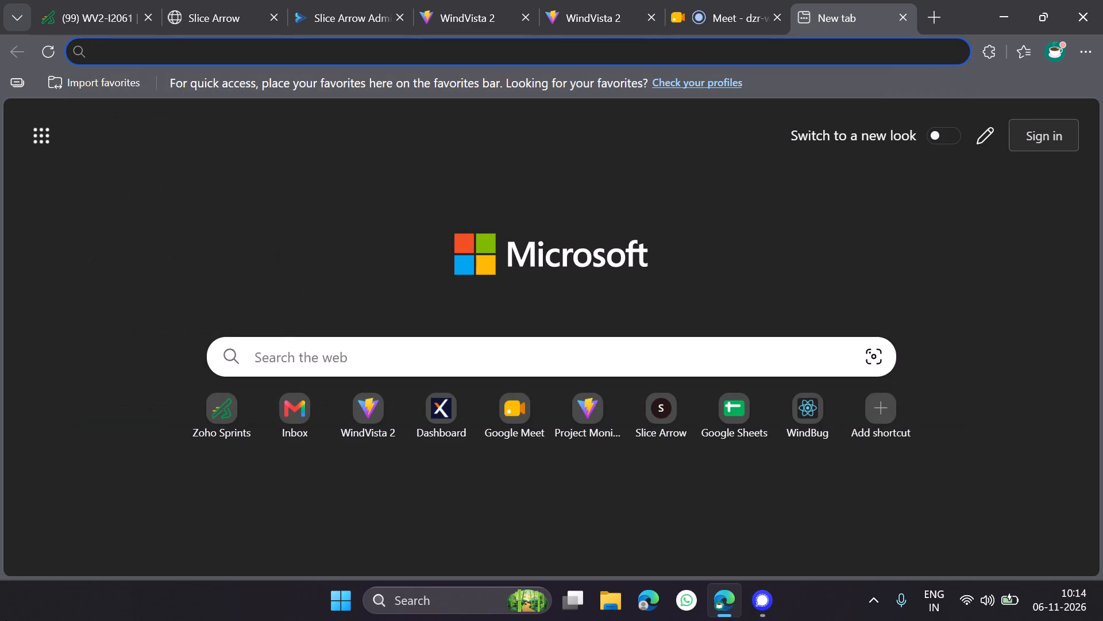